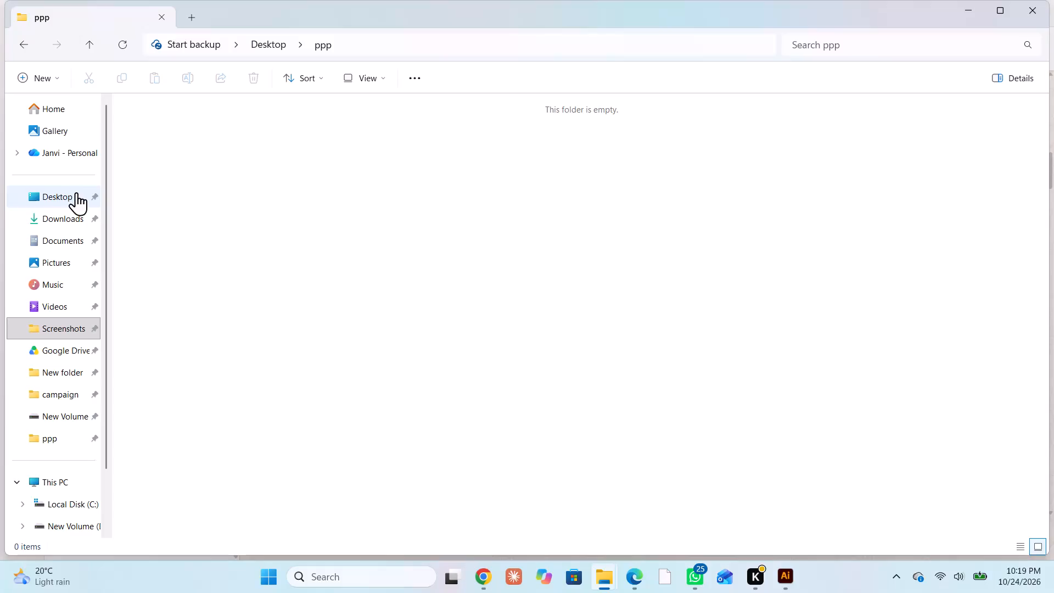
# Go to the Desktop folder and preview the polaroids-01 image, closing the preview when done.
pyautogui.click(54, 197)
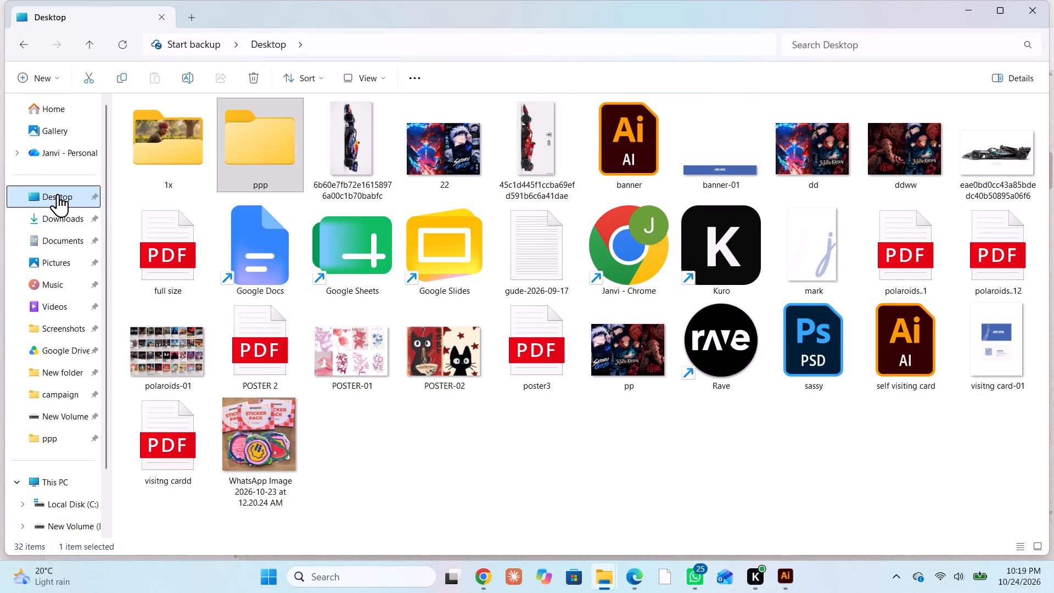
pyautogui.doubleClick(168, 371)
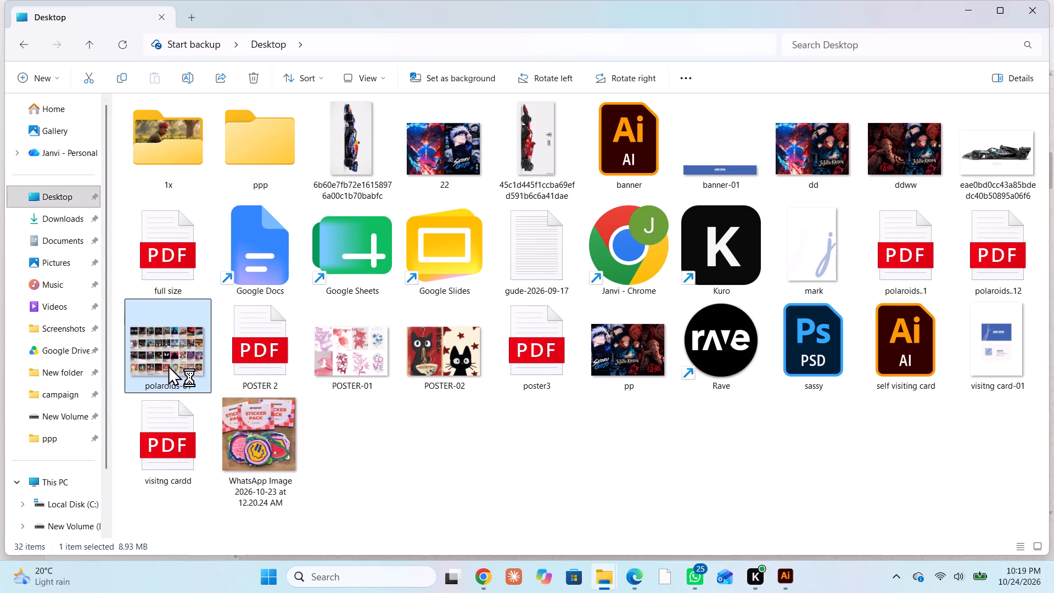
pyautogui.click(896, 138)
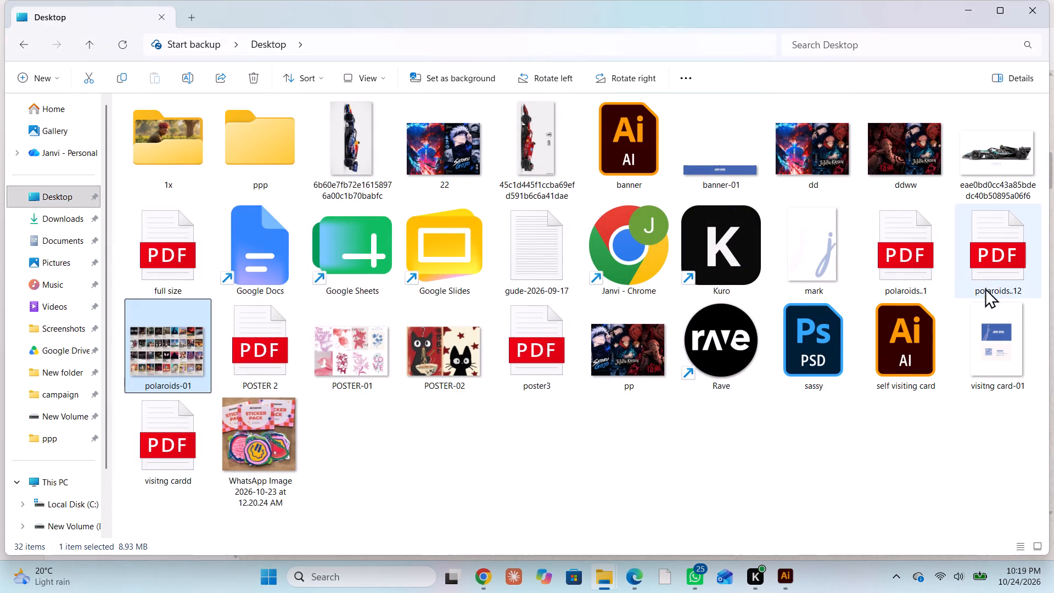
# Open polaroids..1.pdf from the Desktop, examine its poster grid up close, and minimize the viewer when done.
pyautogui.doubleClick(903, 267)
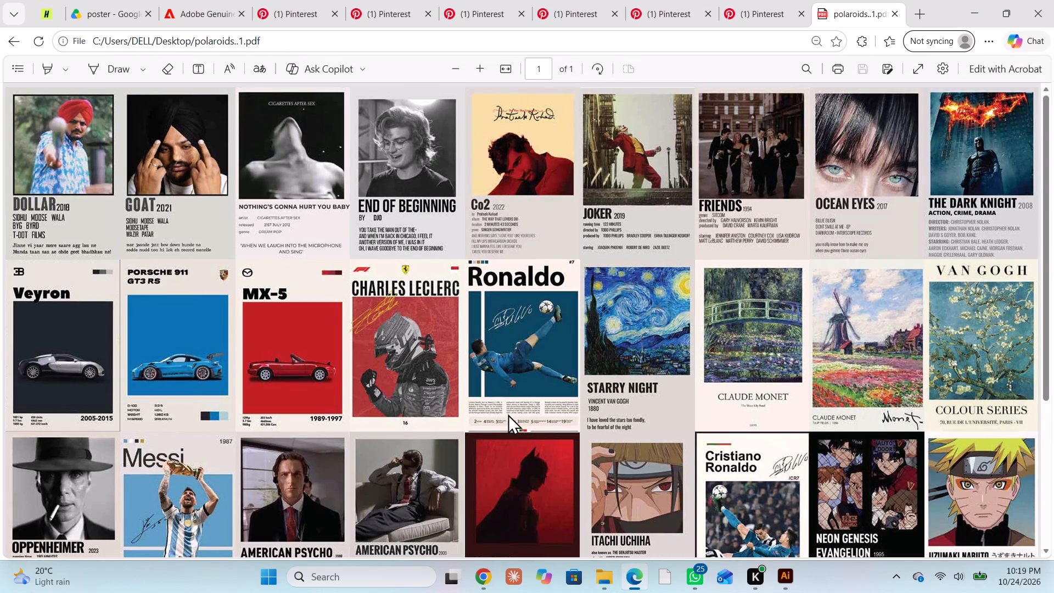
pyautogui.keyDown('alt'); pyautogui.scroll(3, 692, 314); pyautogui.keyUp('alt')
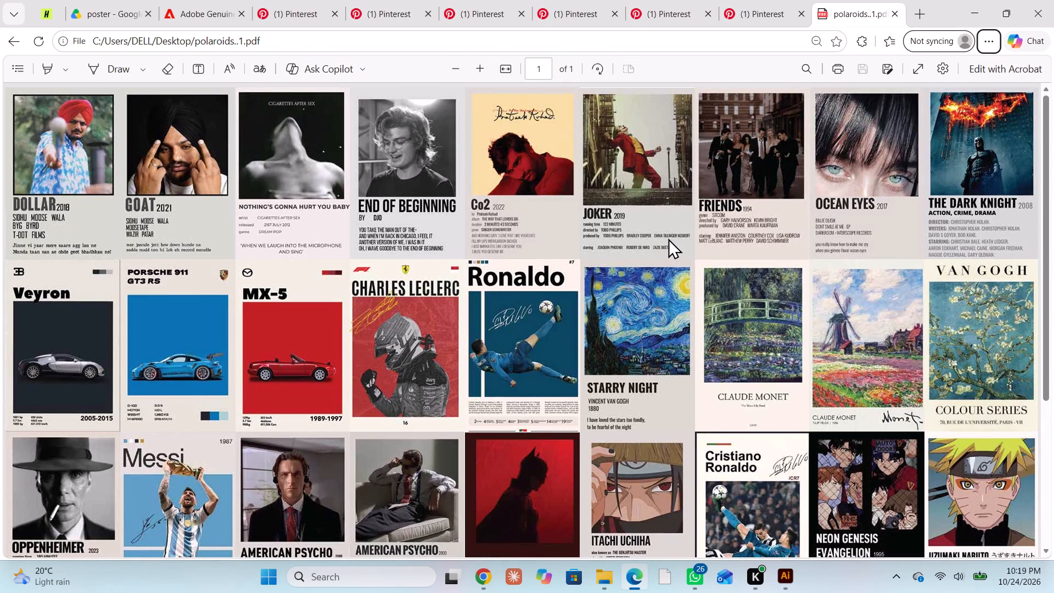
pyautogui.keyDown('ctrl'); pyautogui.scroll(4, 662, 237); pyautogui.keyUp('ctrl')
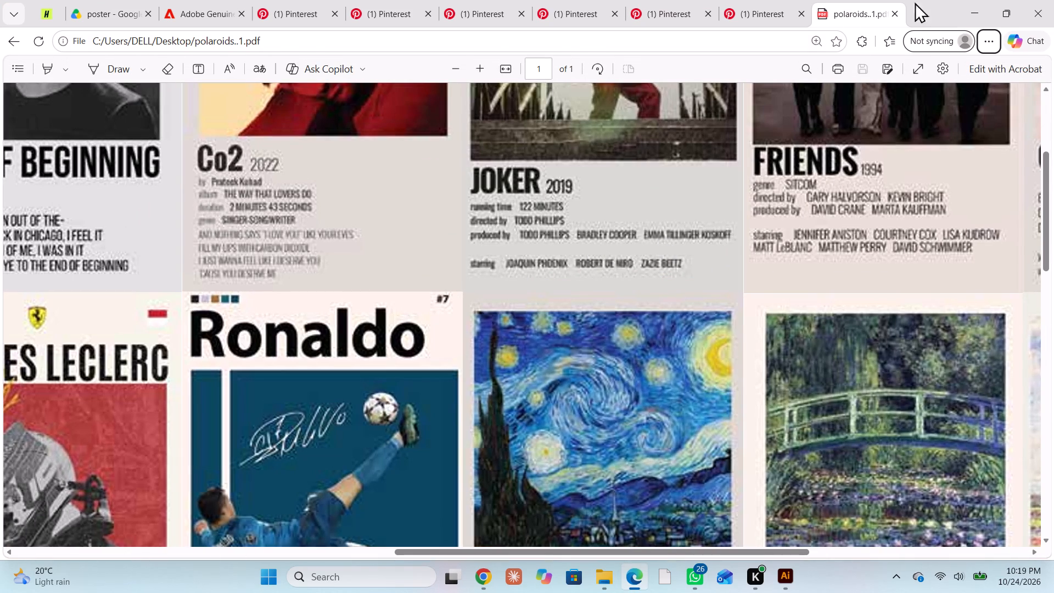
pyautogui.click(971, 15)
# Open polaroids..12.pdf from the Desktop and examine the detail of its poster artwork and text.
pyautogui.doubleClick(1000, 261)
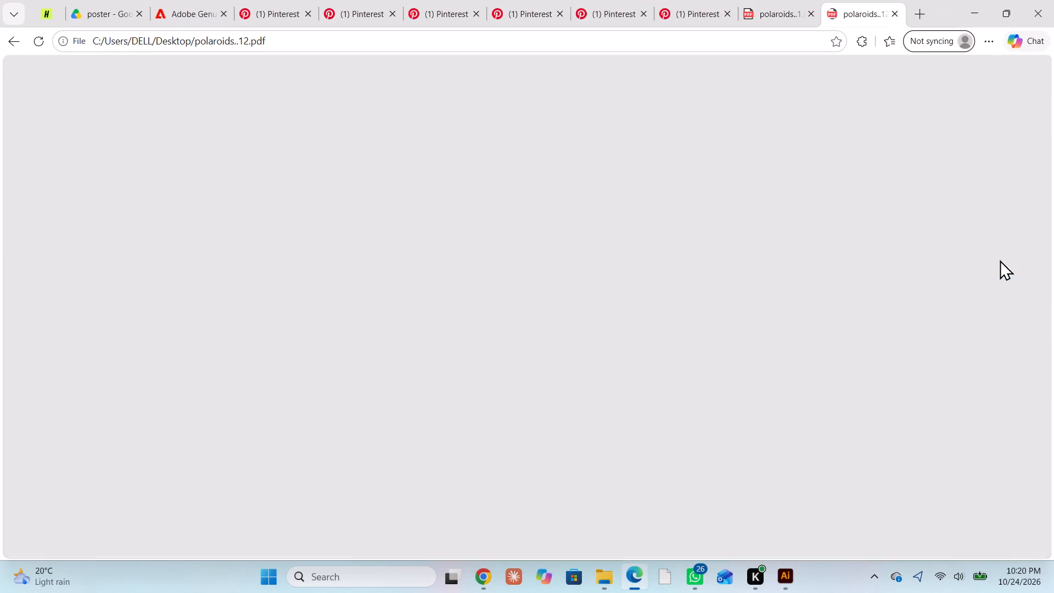
pyautogui.keyDown('alt'); pyautogui.scroll(2, 616, 239); pyautogui.keyUp('alt')
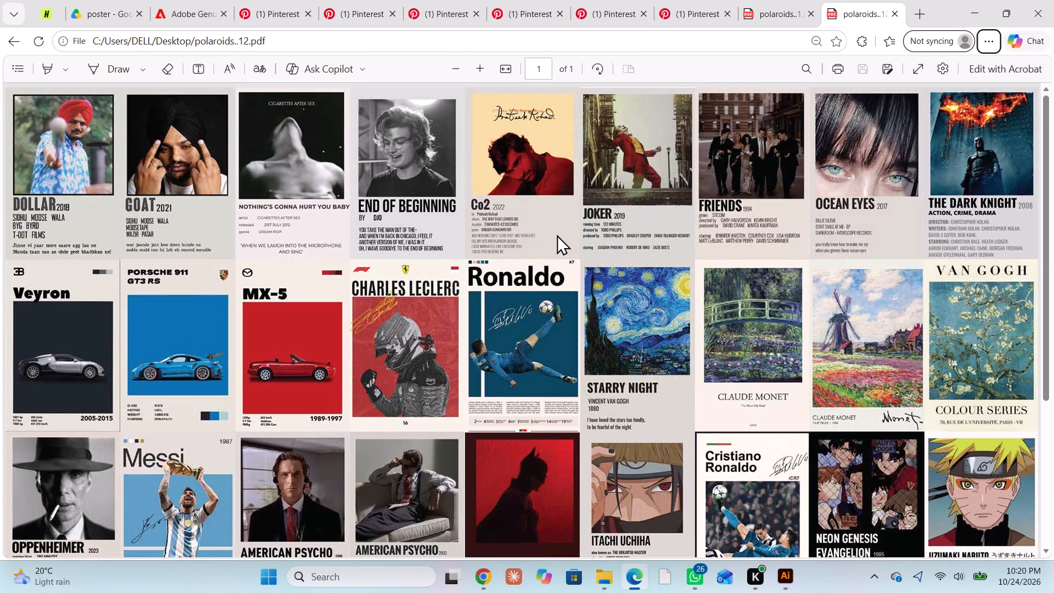
pyautogui.keyDown('ctrl'); pyautogui.scroll(3, 556, 234); pyautogui.keyUp('ctrl')
pyautogui.keyDown('ctrl'); pyautogui.scroll(2, 613, 214); pyautogui.keyUp('ctrl')
pyautogui.keyDown('ctrl'); pyautogui.scroll(-2, 646, 236); pyautogui.keyUp('ctrl')
pyautogui.keyDown('ctrl'); pyautogui.scroll(1, 646, 237); pyautogui.keyUp('ctrl')
pyautogui.keyDown('ctrl'); pyautogui.scroll(-2, 646, 237); pyautogui.keyUp('ctrl')
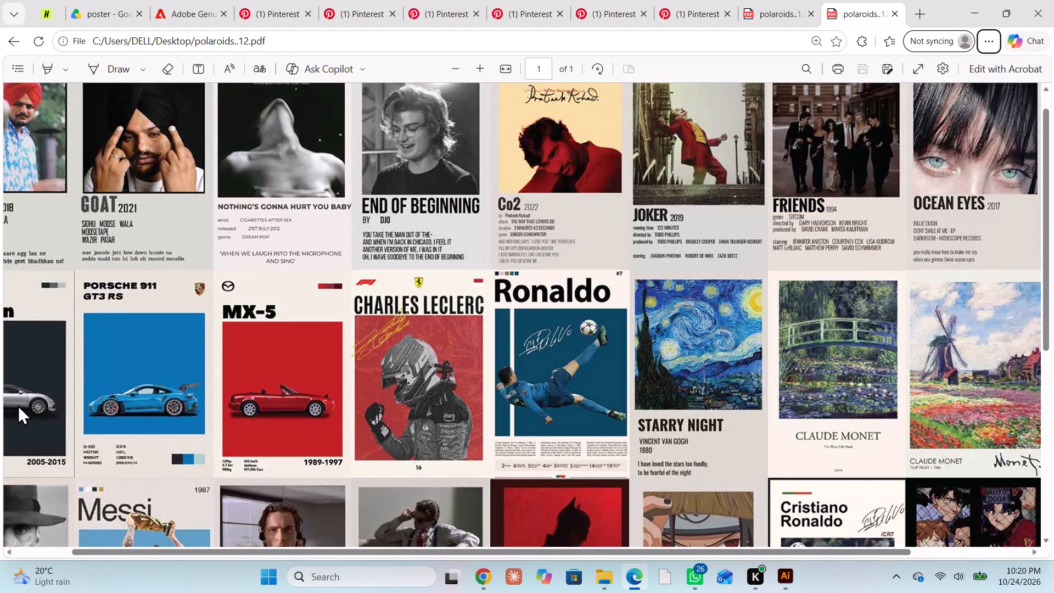
pyautogui.keyDown('ctrl'); pyautogui.scroll(2, 581, 239); pyautogui.keyUp('ctrl')
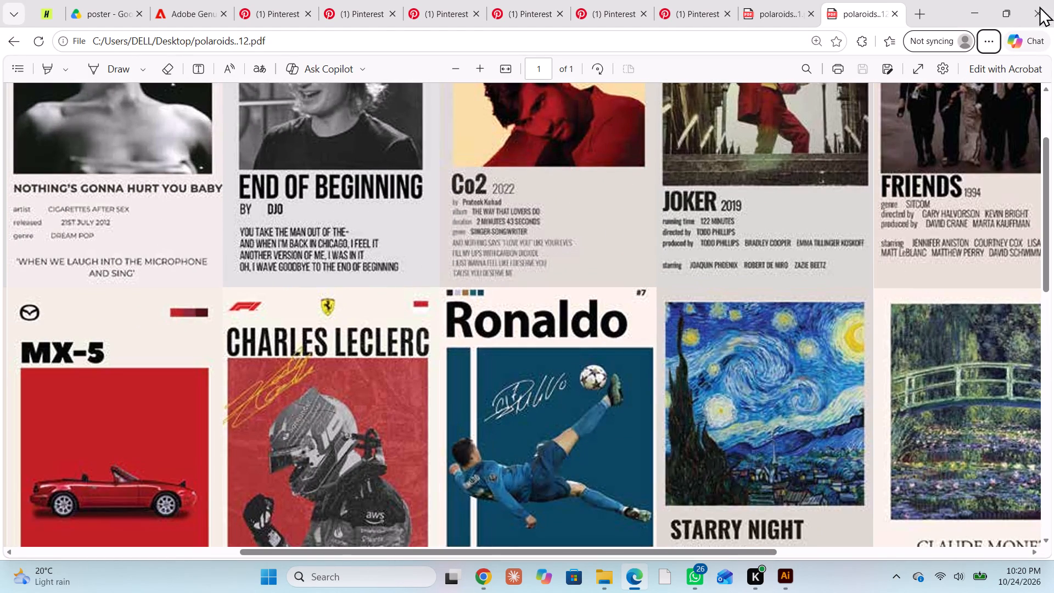
# Minimize the PDF viewer and delete the polaroids..1 and polaroids..12 PDFs from the Desktop folder.
pyautogui.click(968, 8)
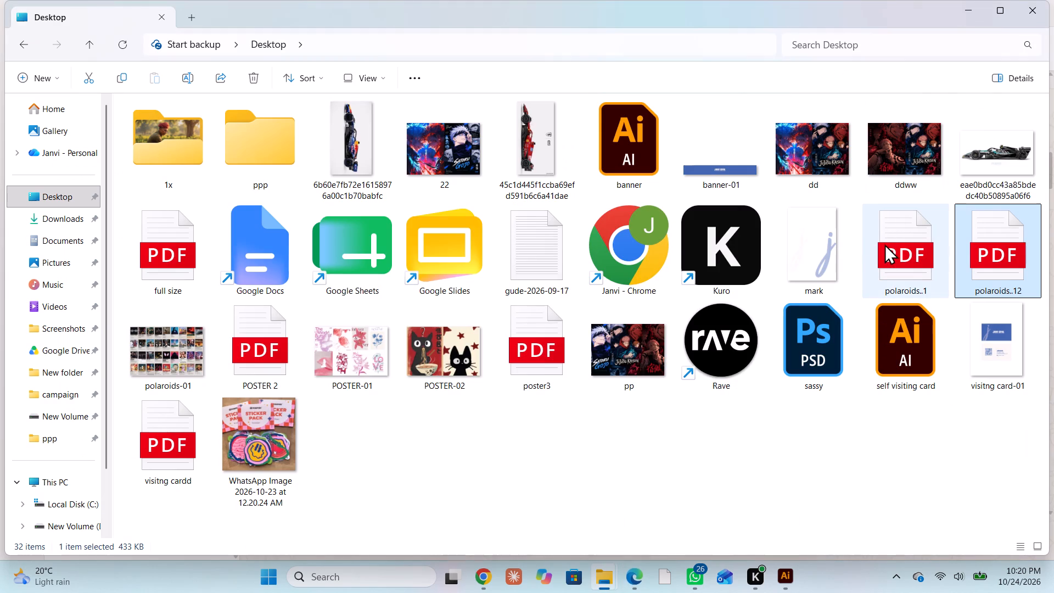
pyautogui.click(910, 231)
pyautogui.press('Delete')
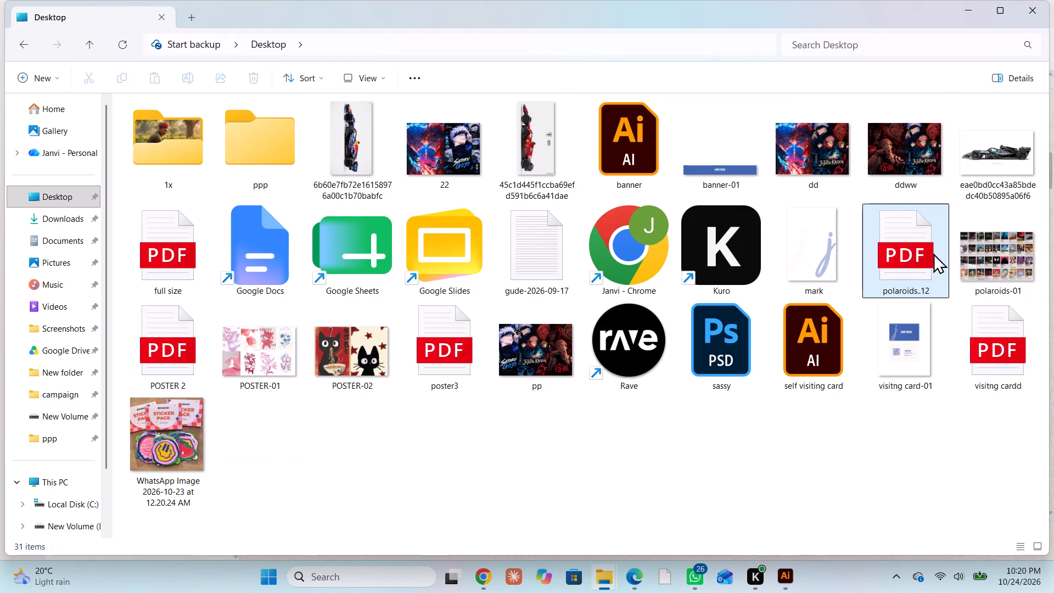
pyautogui.click(918, 253)
pyautogui.press('Delete')
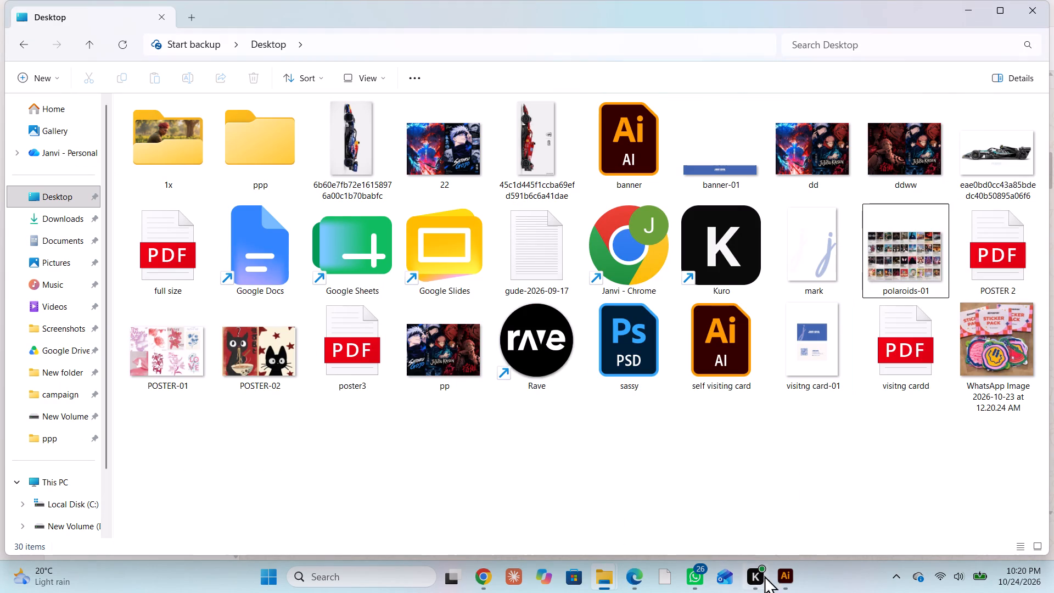
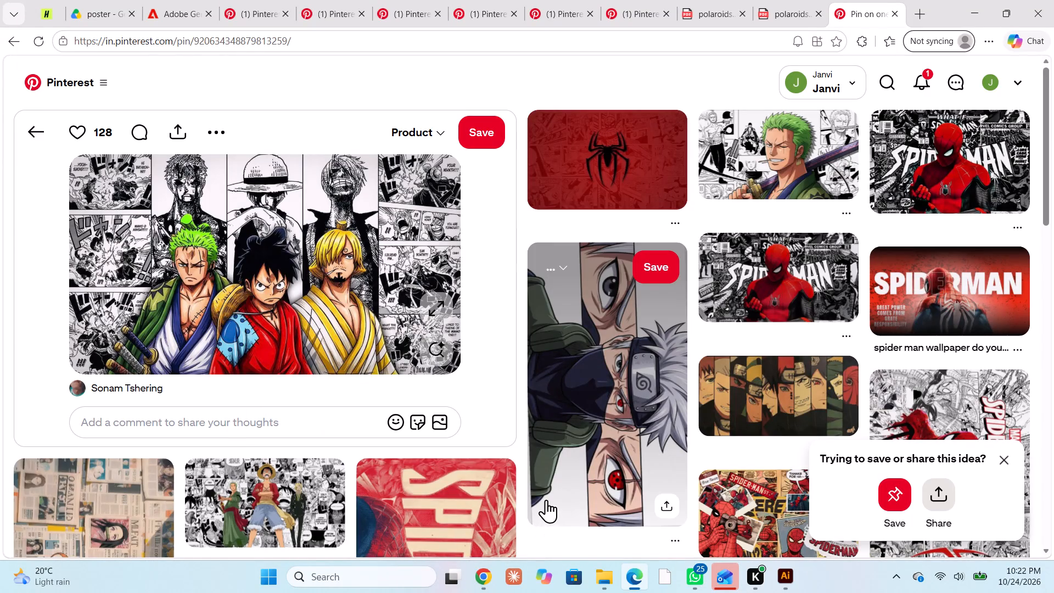
# Switch back to the POSTER.ai document in Illustrator.
pyautogui.click(781, 575)
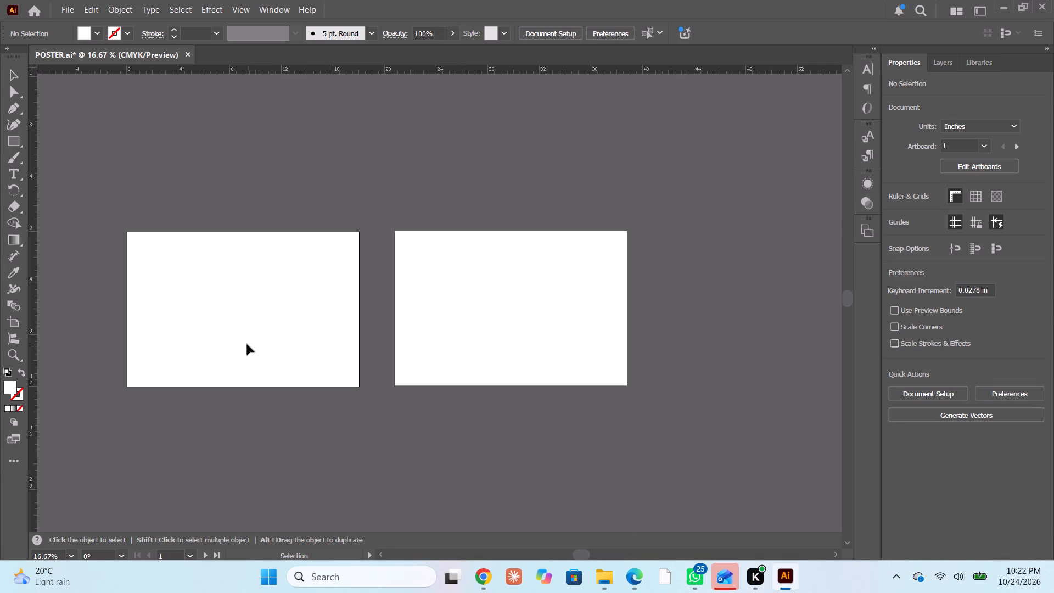
# Paste the copied One Piece trio artwork into POSTER.ai and place it at the first artboard's upper-left corner.
pyautogui.click(246, 344)
pyautogui.hotkey('ctrl', 'v')
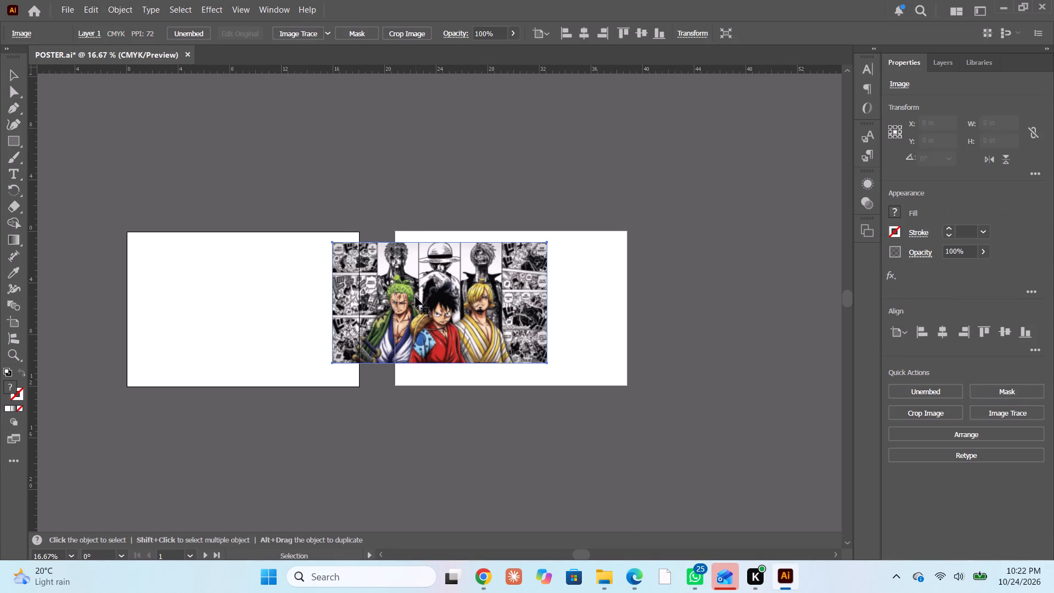
pyautogui.moveTo(416, 297); pyautogui.dragTo(225, 304)
pyautogui.keyDown('alt'); pyautogui.scroll(2, 177, 284); pyautogui.keyUp('alt')
pyautogui.moveTo(220, 287); pyautogui.dragTo(211, 282)
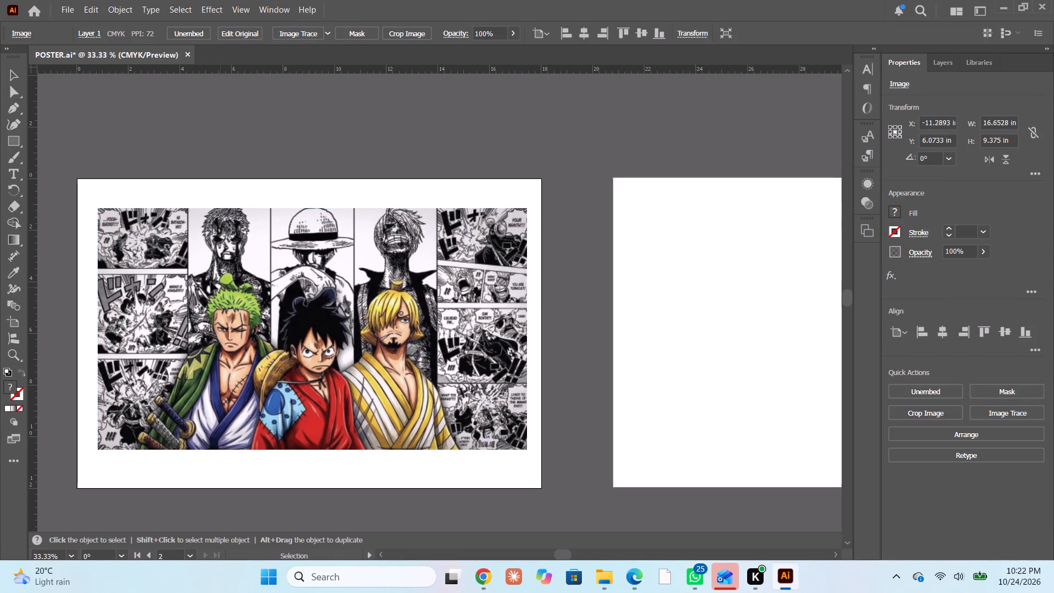
pyautogui.moveTo(211, 282); pyautogui.dragTo(187, 249)
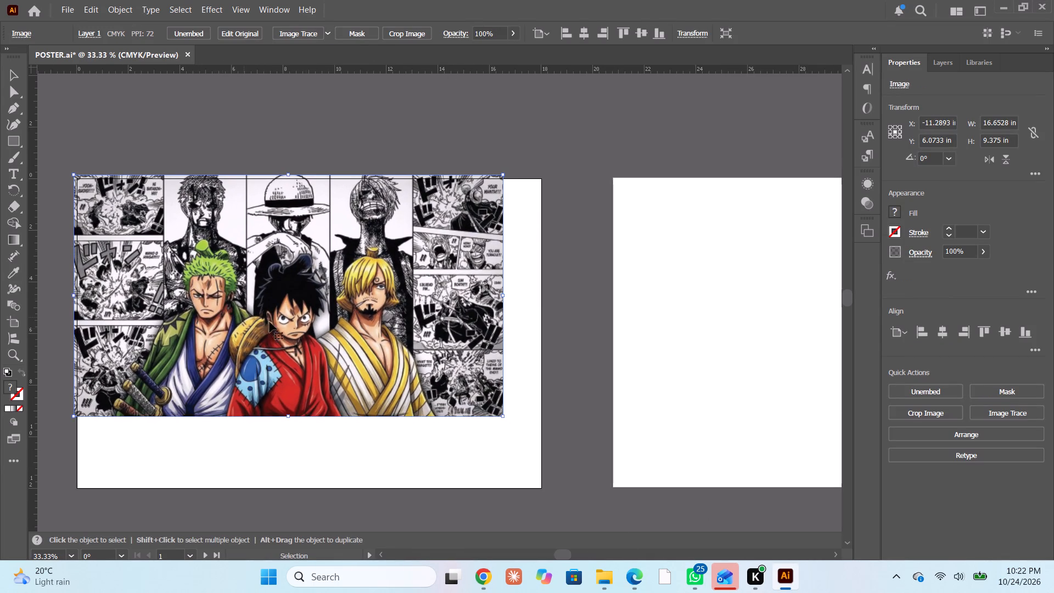
# Scale the One Piece artwork proportionally to about 20.07 by 11.30 in and shift it down over the first artboard.
pyautogui.moveTo(501, 415); pyautogui.dragTo(588, 544)
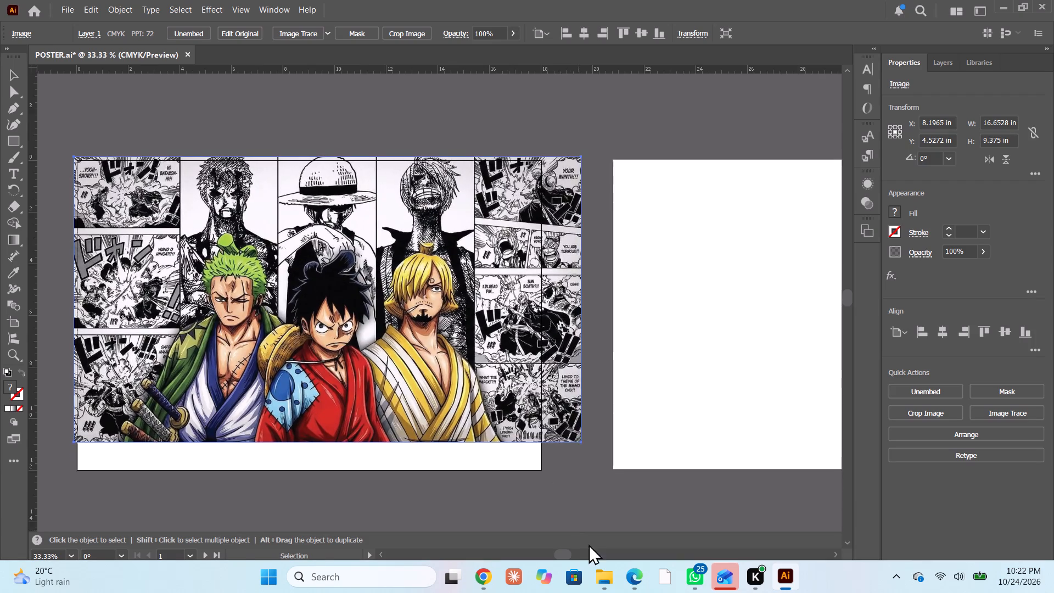
pyautogui.moveTo(588, 544); pyautogui.dragTo(590, 525)
pyautogui.scroll(12, 344, 266)
pyautogui.moveTo(372, 174); pyautogui.dragTo(358, 194)
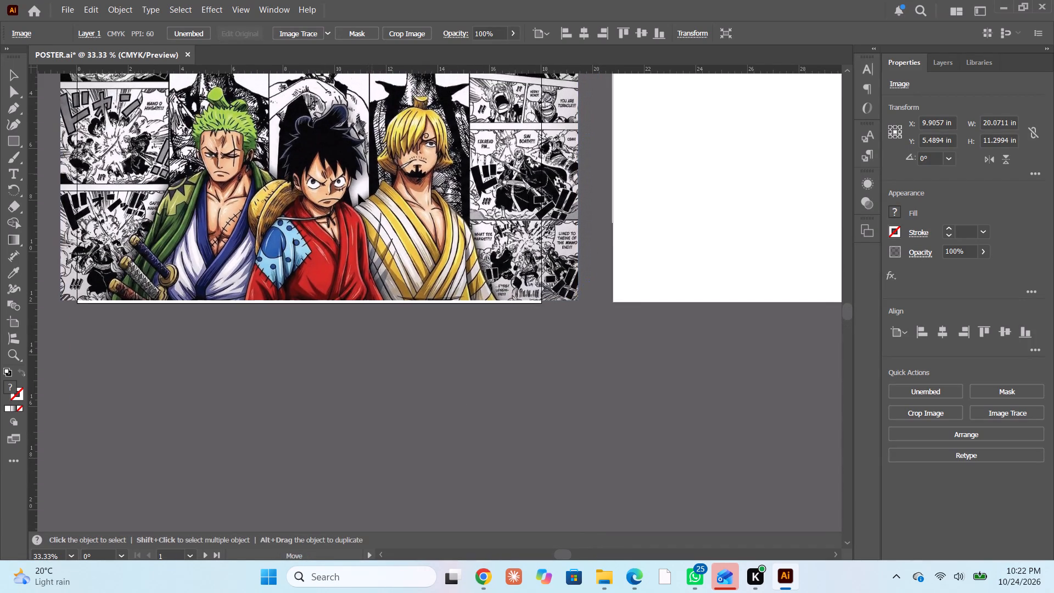
pyautogui.moveTo(358, 194); pyautogui.dragTo(355, 197)
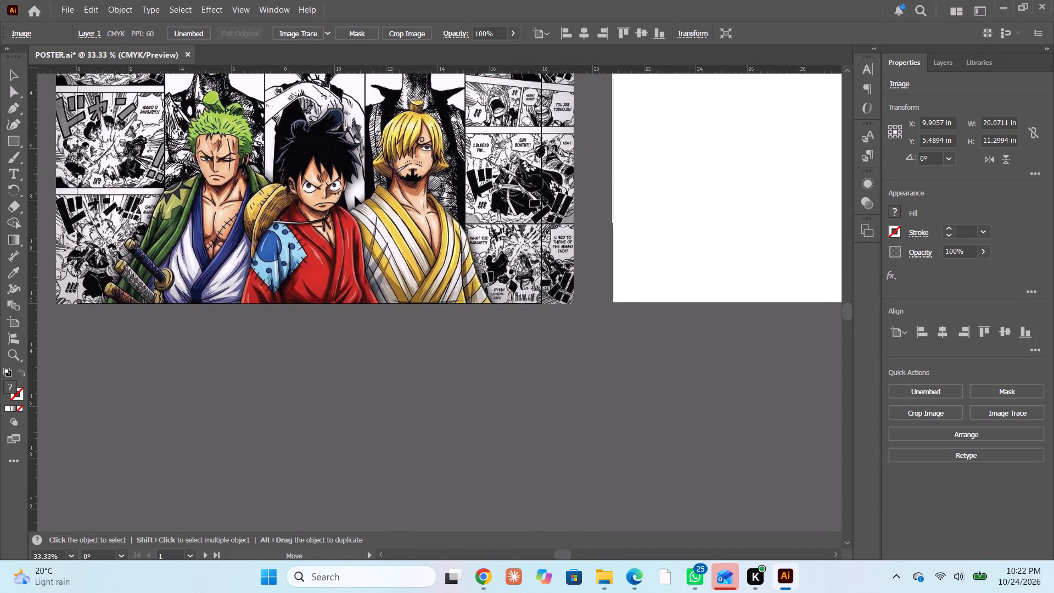
pyautogui.moveTo(355, 197); pyautogui.dragTo(360, 196)
pyautogui.scroll(1, 350, 198)
pyautogui.scroll(-3, 350, 198)
pyautogui.scroll(13, 350, 198)
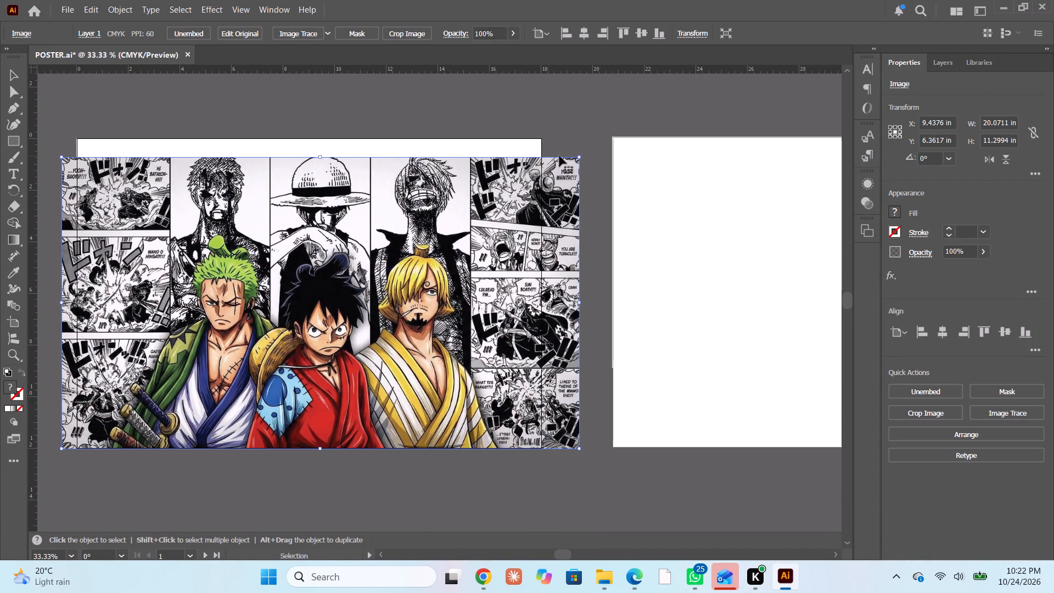
# Enlarge the One Piece artwork proportionally to about 21.31 by 11.99 in and reposition it to cover the first artboard.
pyautogui.keyDown('shift'); pyautogui.moveTo(580, 156); pyautogui.dragTo(610, 135); pyautogui.keyUp('shift')
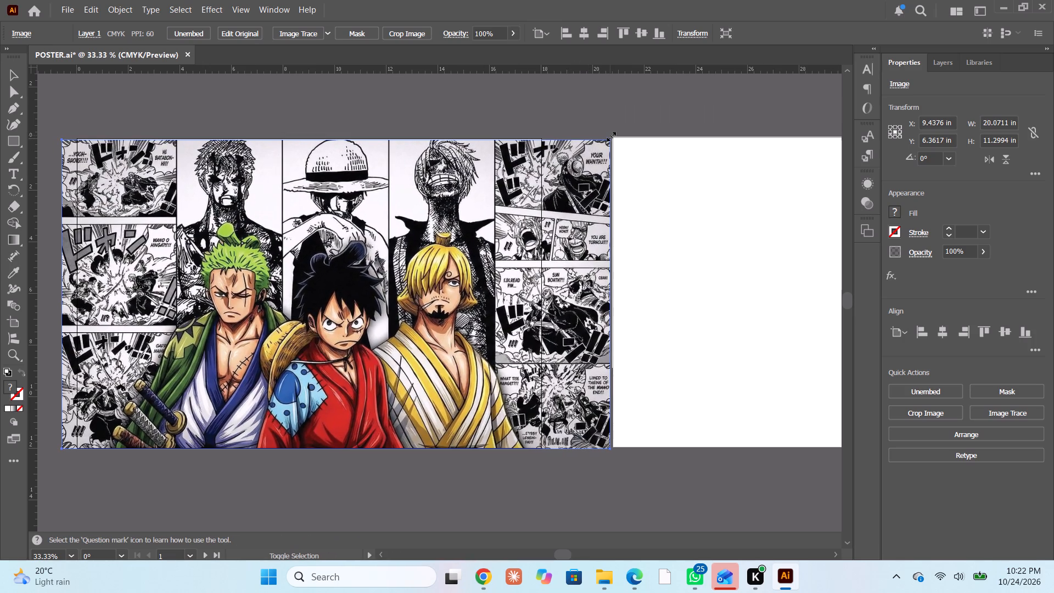
pyautogui.keyDown('shift'); pyautogui.moveTo(610, 135); pyautogui.dragTo(611, 132); pyautogui.keyUp('shift')
pyautogui.moveTo(486, 237); pyautogui.dragTo(472, 233)
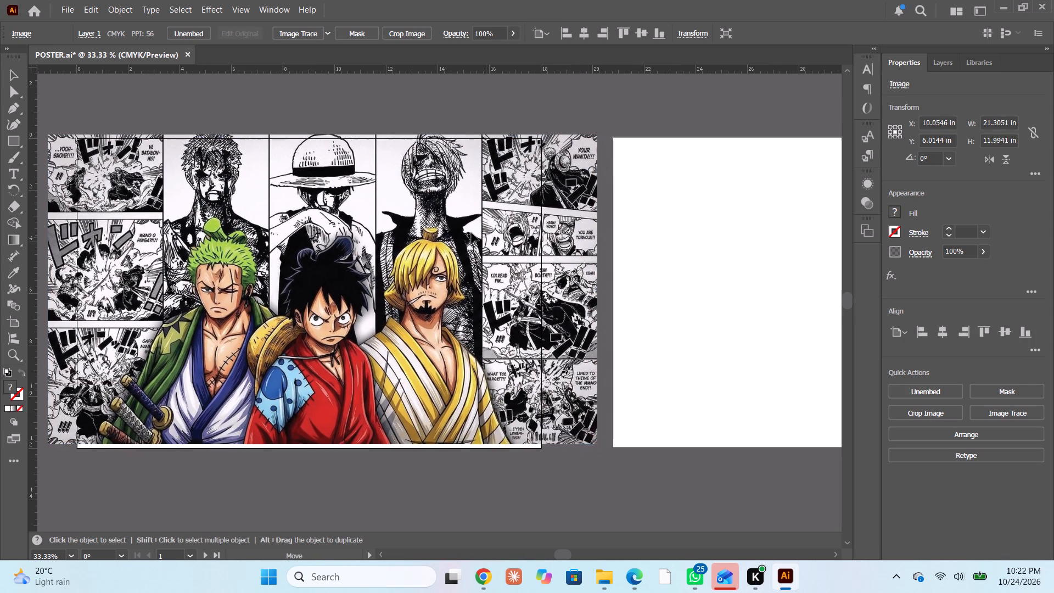
pyautogui.moveTo(472, 233); pyautogui.dragTo(474, 234)
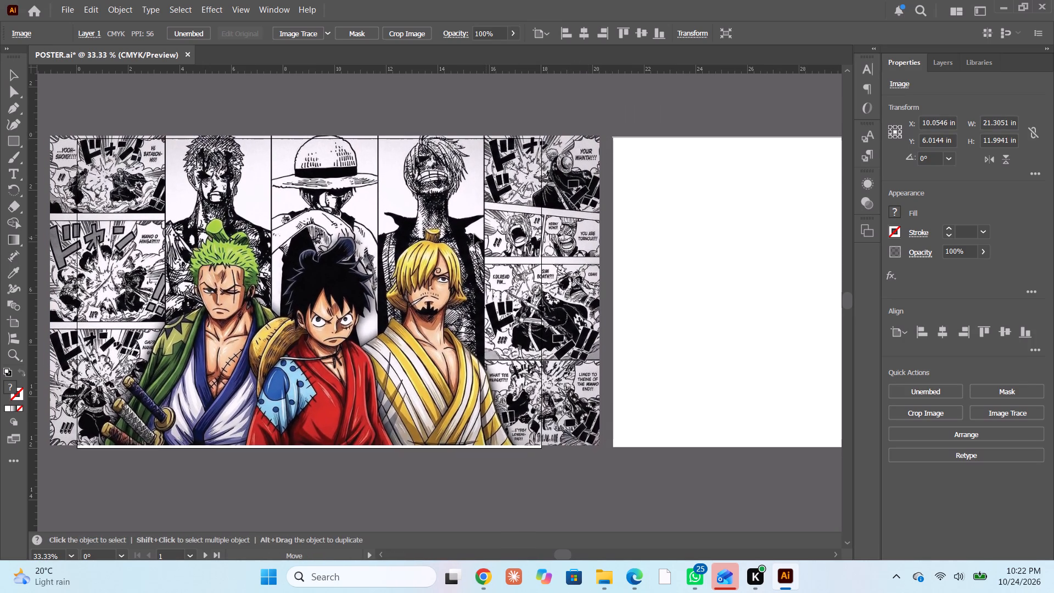
pyautogui.moveTo(474, 234); pyautogui.dragTo(473, 237)
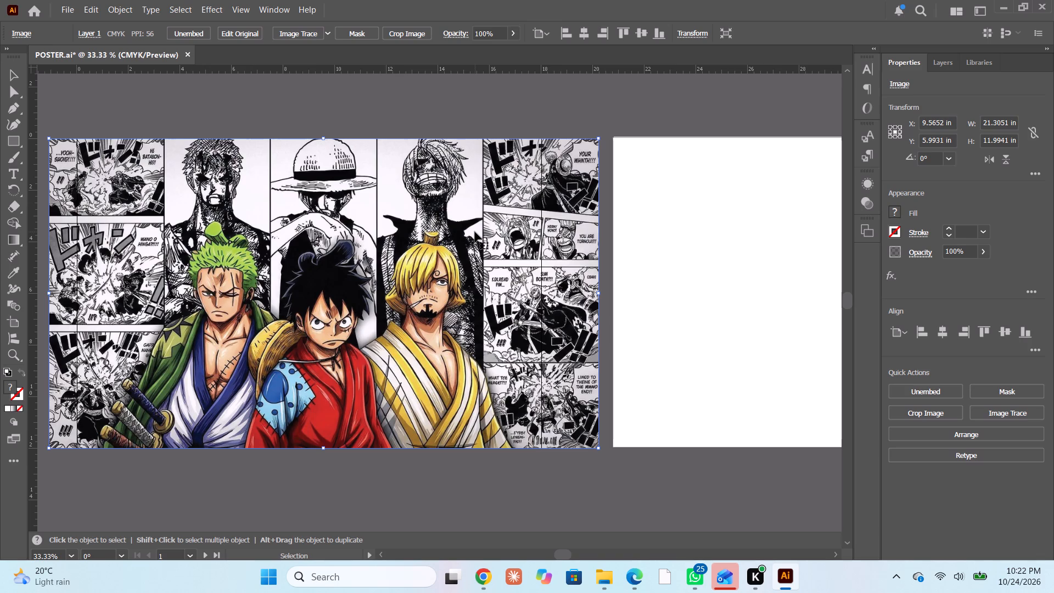
# Nudge the One Piece artwork horizontally to X about 9.73 in, and deselect it.
pyautogui.press('Right')
pyautogui.press('Right')
pyautogui.press('Right')
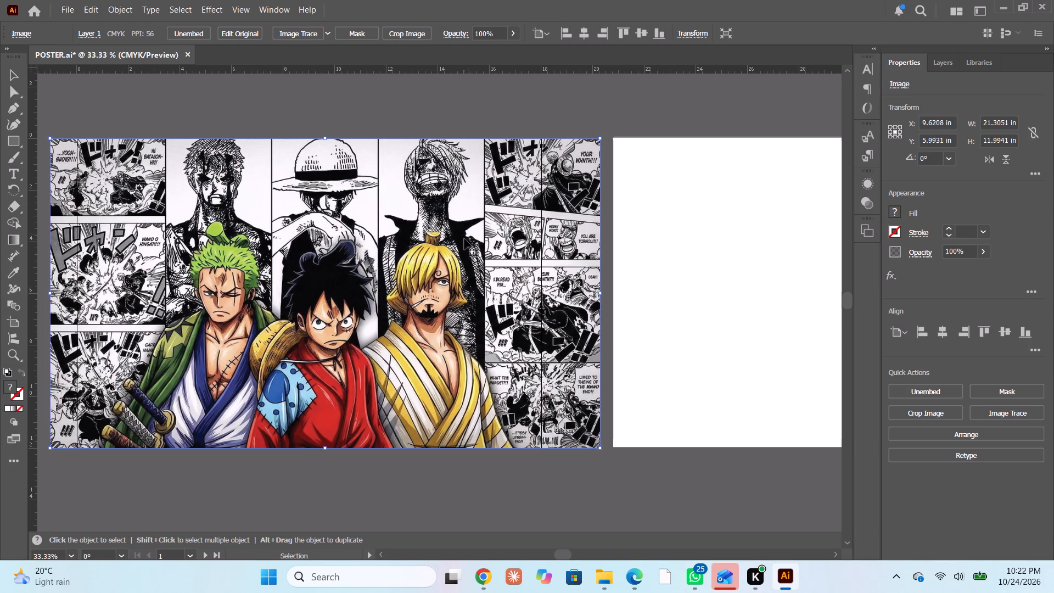
pyautogui.press('Right')
pyautogui.press('Right')
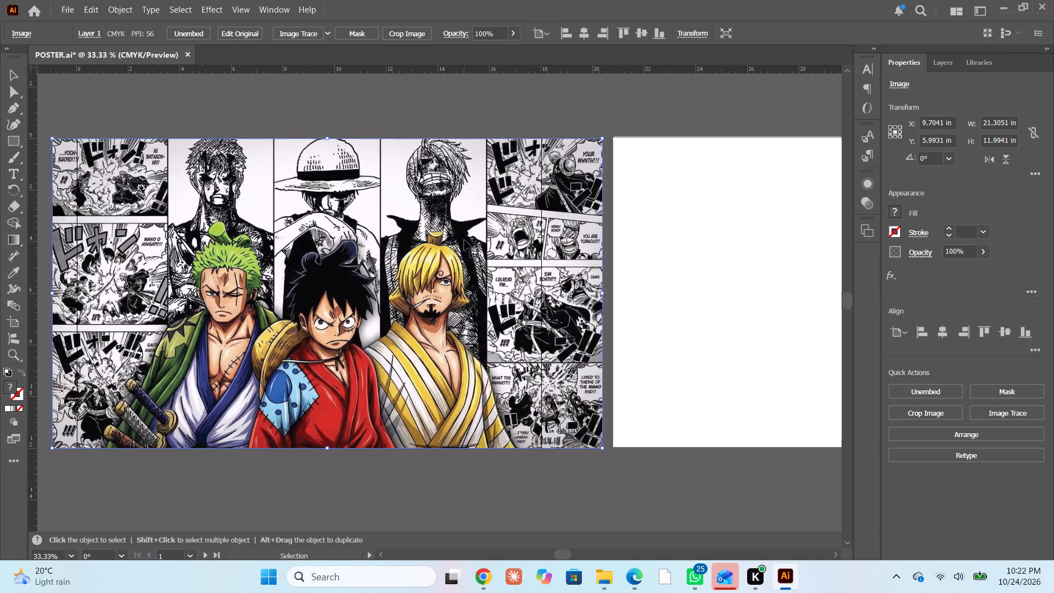
pyautogui.press('Right')
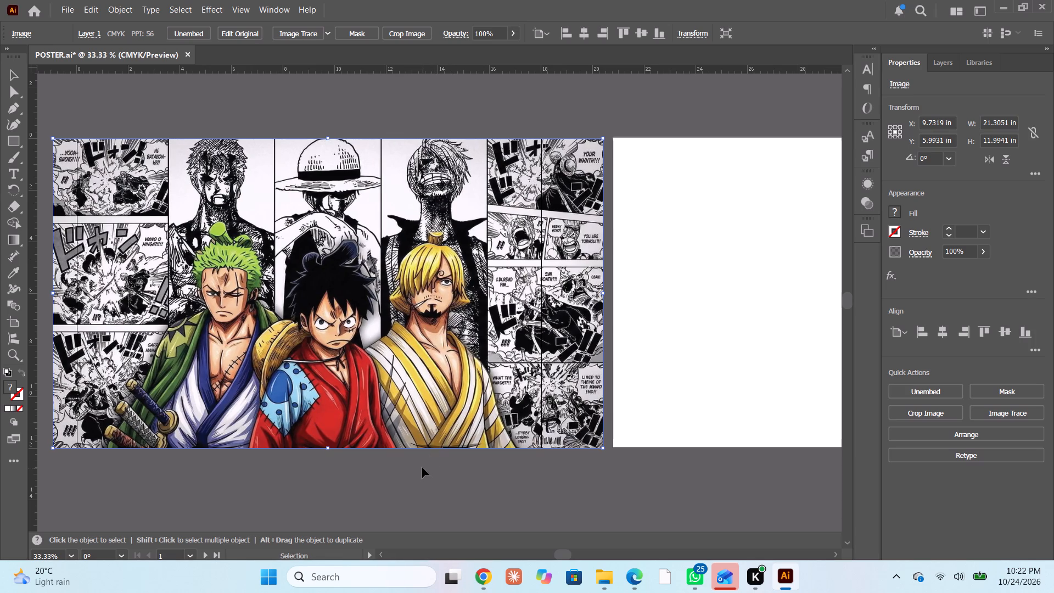
pyautogui.press('Left')
pyautogui.press('Right')
pyautogui.click(408, 493)
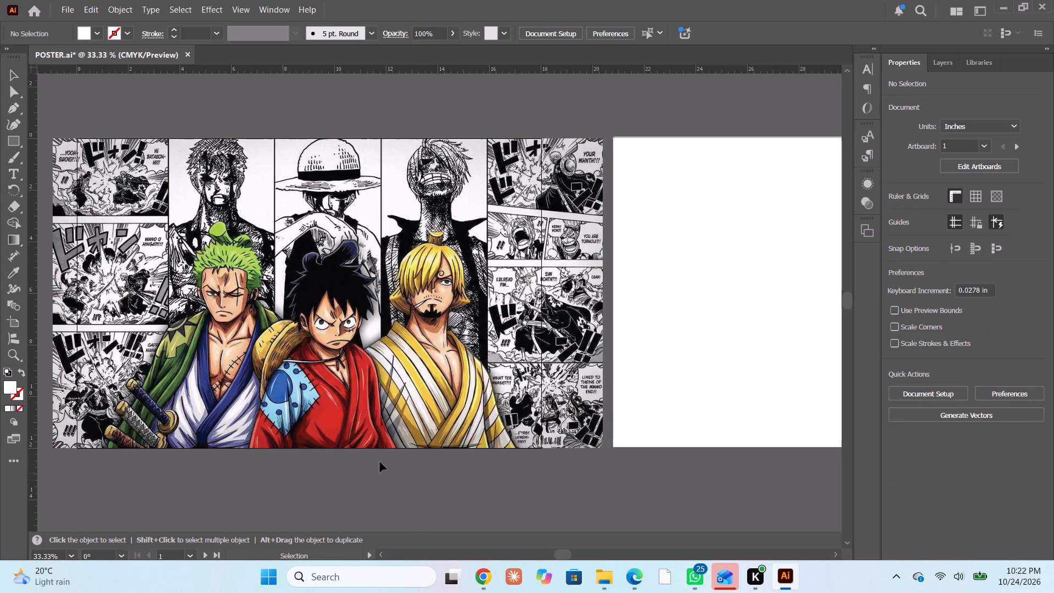
# Switch to Pinterest in Edge and browse the related pins for another poster image, previewing the red Spider-Man wallpaper.
pyautogui.keyDown('alt'); pyautogui.scroll(-3, 321, 395); pyautogui.keyUp('alt')
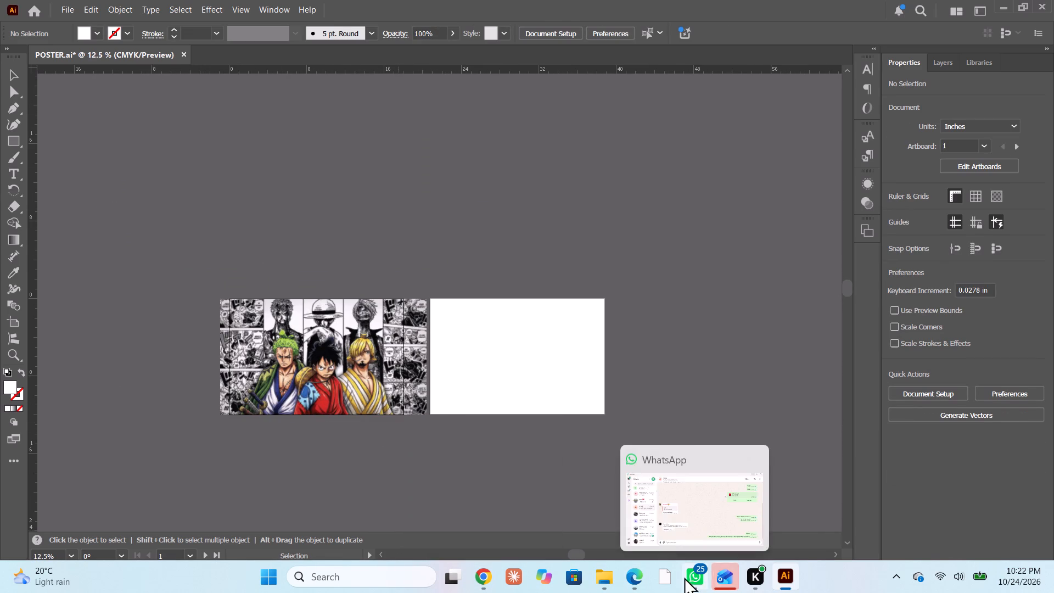
pyautogui.click(632, 578)
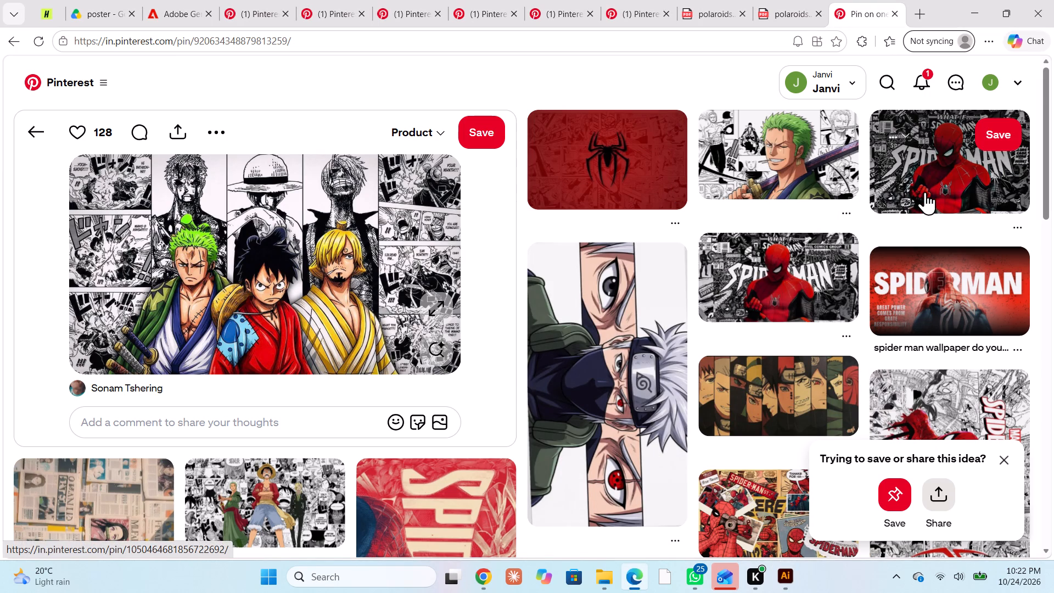
pyautogui.scroll(-5, 922, 199)
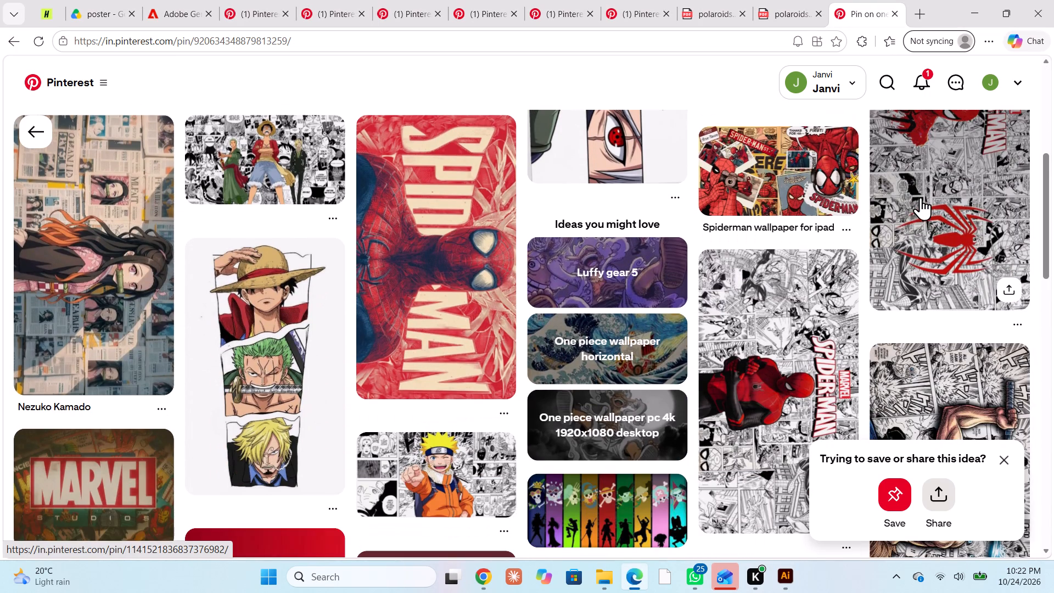
pyautogui.scroll(-1, 921, 197)
pyautogui.scroll(2, 921, 195)
pyautogui.scroll(-1, 921, 195)
pyautogui.scroll(4, 921, 195)
pyautogui.scroll(-1, 920, 193)
pyautogui.scroll(3, 920, 193)
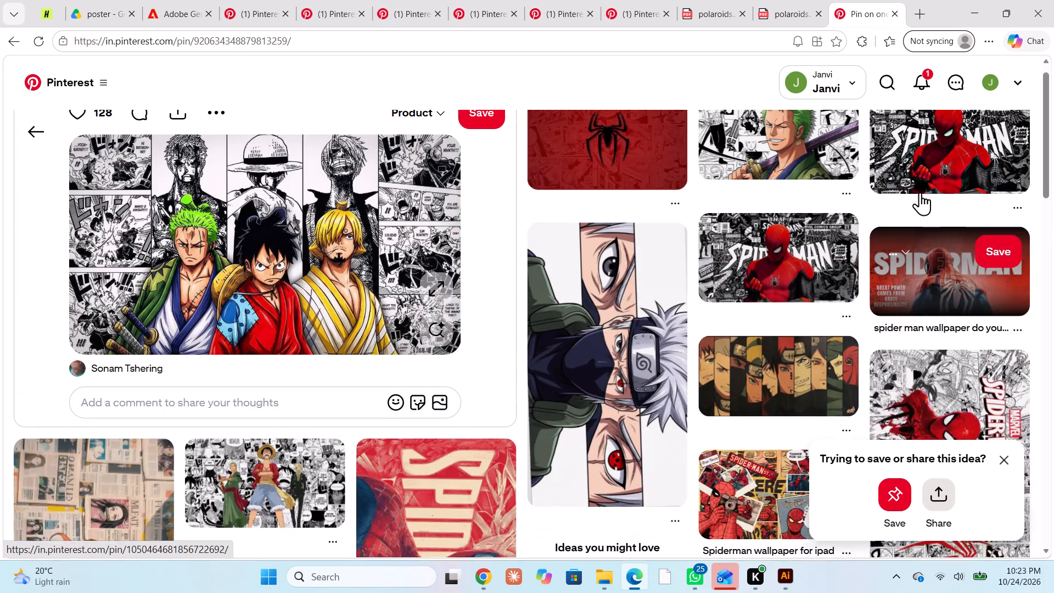
pyautogui.click(916, 291)
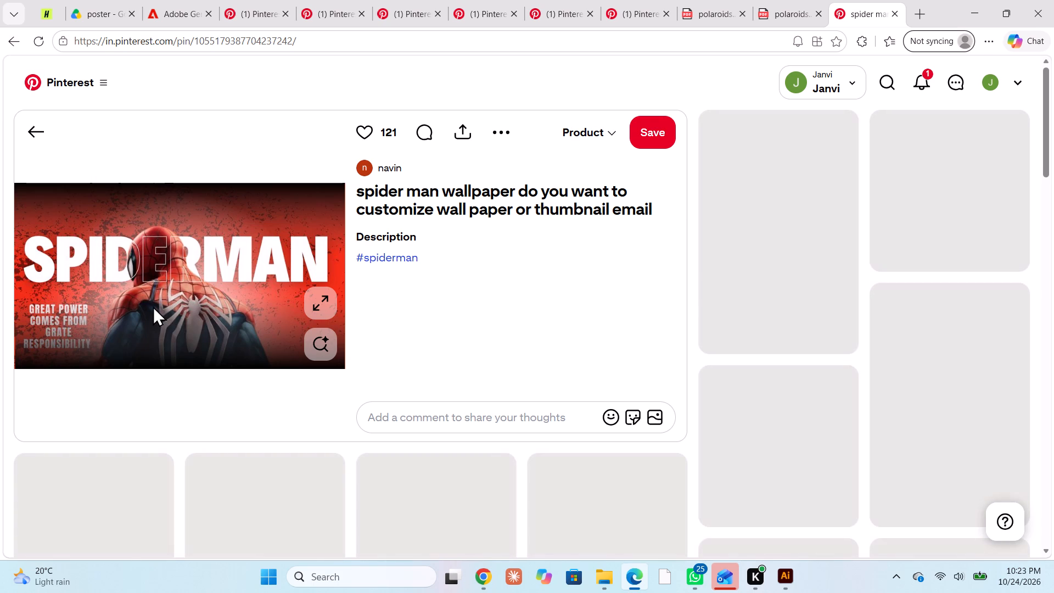
pyautogui.click(30, 124)
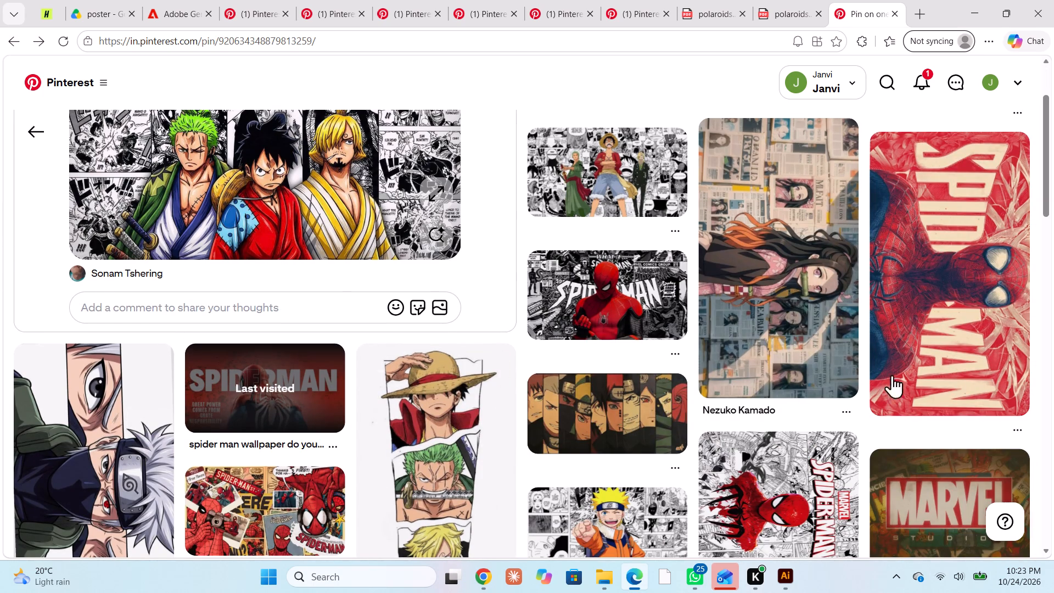
pyautogui.scroll(8, 748, 341)
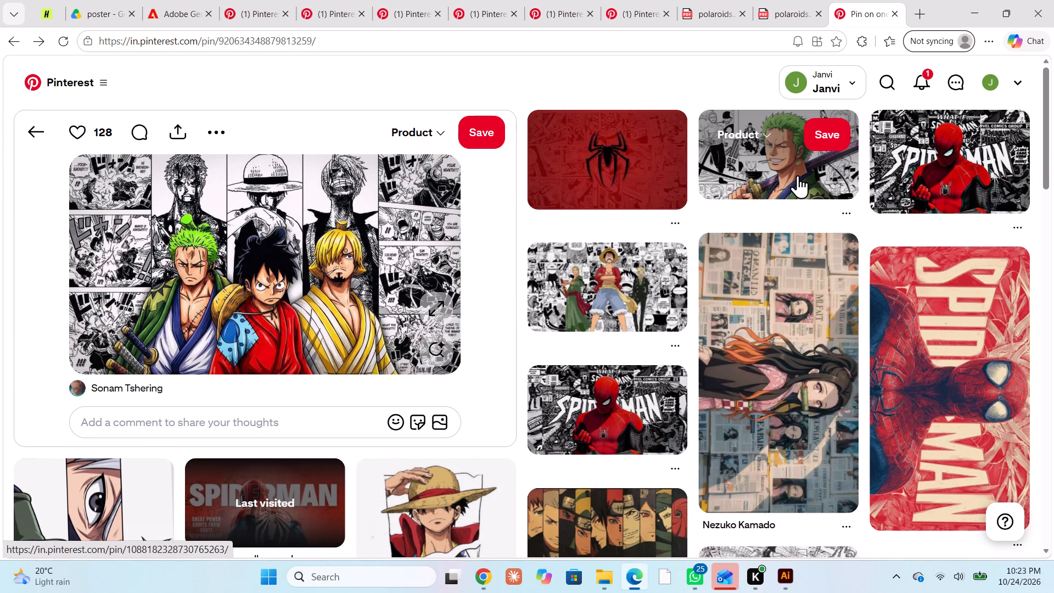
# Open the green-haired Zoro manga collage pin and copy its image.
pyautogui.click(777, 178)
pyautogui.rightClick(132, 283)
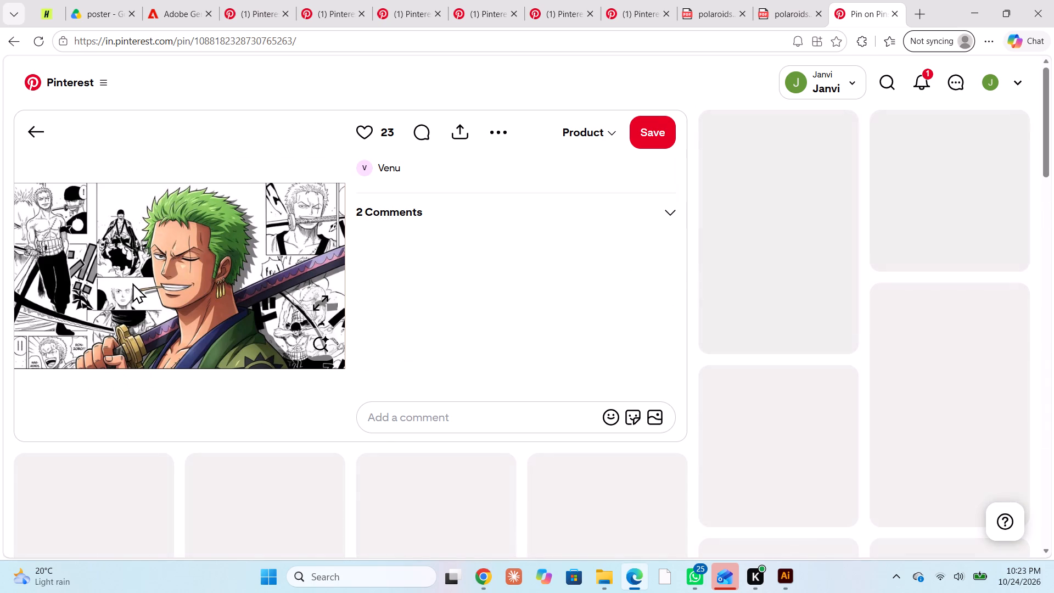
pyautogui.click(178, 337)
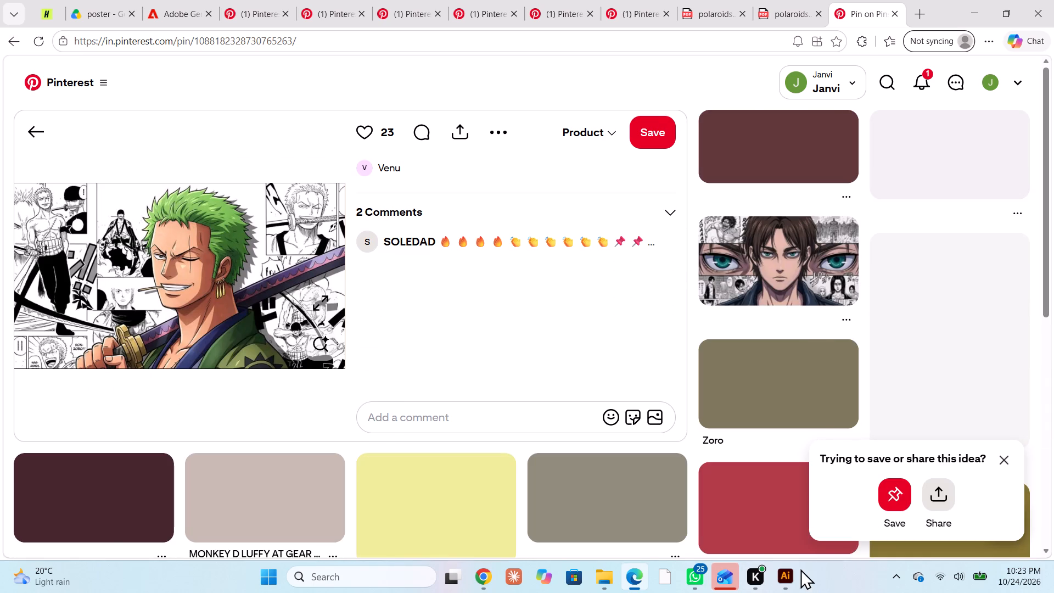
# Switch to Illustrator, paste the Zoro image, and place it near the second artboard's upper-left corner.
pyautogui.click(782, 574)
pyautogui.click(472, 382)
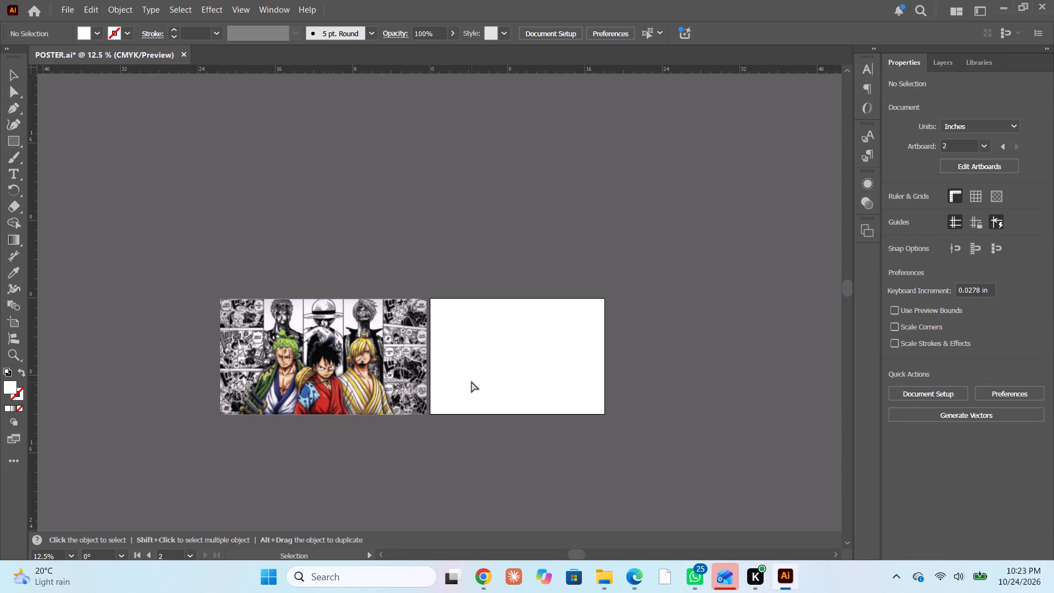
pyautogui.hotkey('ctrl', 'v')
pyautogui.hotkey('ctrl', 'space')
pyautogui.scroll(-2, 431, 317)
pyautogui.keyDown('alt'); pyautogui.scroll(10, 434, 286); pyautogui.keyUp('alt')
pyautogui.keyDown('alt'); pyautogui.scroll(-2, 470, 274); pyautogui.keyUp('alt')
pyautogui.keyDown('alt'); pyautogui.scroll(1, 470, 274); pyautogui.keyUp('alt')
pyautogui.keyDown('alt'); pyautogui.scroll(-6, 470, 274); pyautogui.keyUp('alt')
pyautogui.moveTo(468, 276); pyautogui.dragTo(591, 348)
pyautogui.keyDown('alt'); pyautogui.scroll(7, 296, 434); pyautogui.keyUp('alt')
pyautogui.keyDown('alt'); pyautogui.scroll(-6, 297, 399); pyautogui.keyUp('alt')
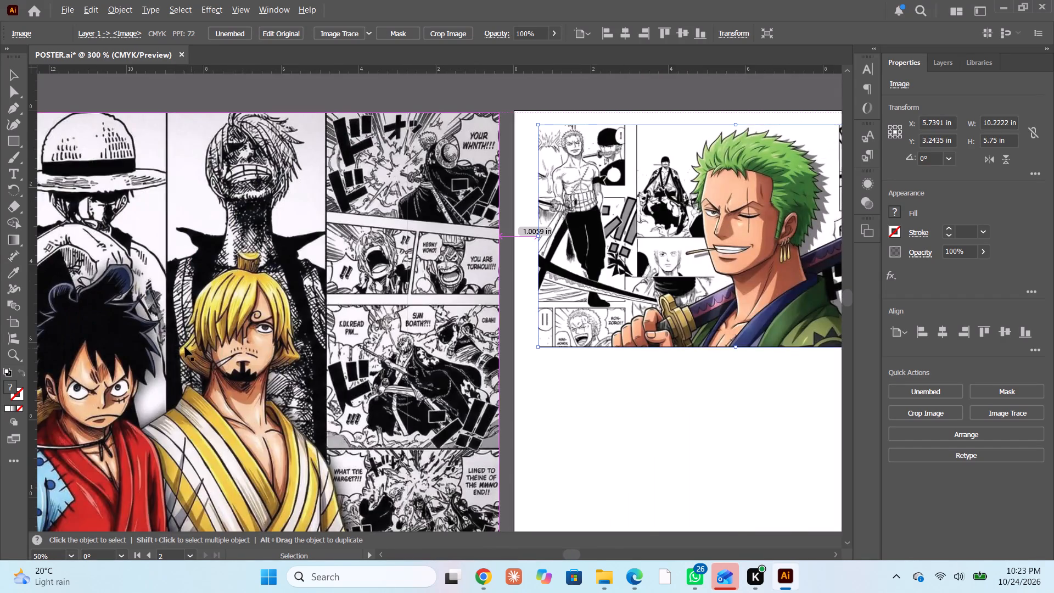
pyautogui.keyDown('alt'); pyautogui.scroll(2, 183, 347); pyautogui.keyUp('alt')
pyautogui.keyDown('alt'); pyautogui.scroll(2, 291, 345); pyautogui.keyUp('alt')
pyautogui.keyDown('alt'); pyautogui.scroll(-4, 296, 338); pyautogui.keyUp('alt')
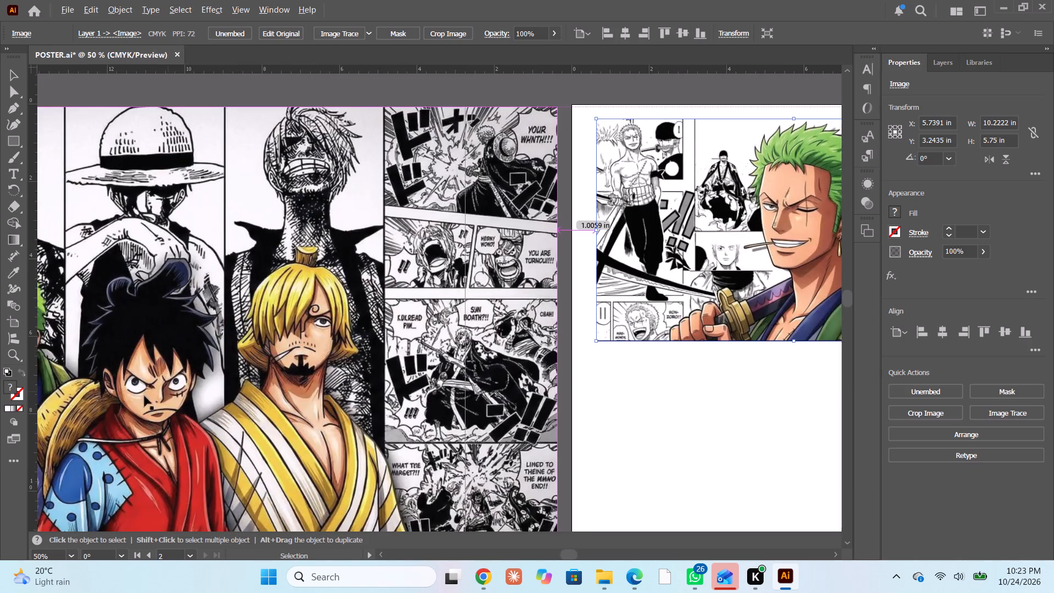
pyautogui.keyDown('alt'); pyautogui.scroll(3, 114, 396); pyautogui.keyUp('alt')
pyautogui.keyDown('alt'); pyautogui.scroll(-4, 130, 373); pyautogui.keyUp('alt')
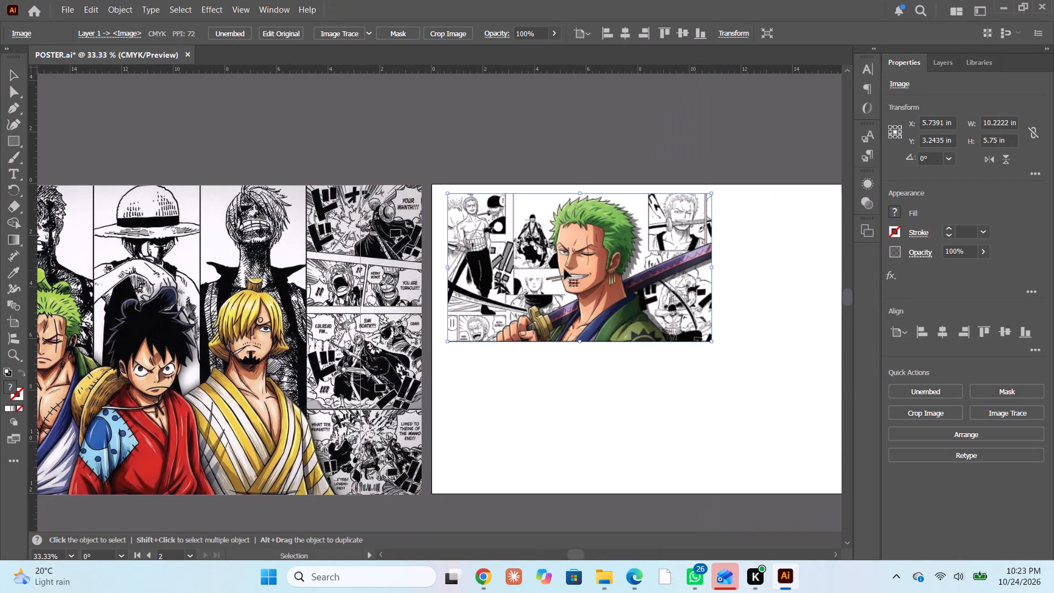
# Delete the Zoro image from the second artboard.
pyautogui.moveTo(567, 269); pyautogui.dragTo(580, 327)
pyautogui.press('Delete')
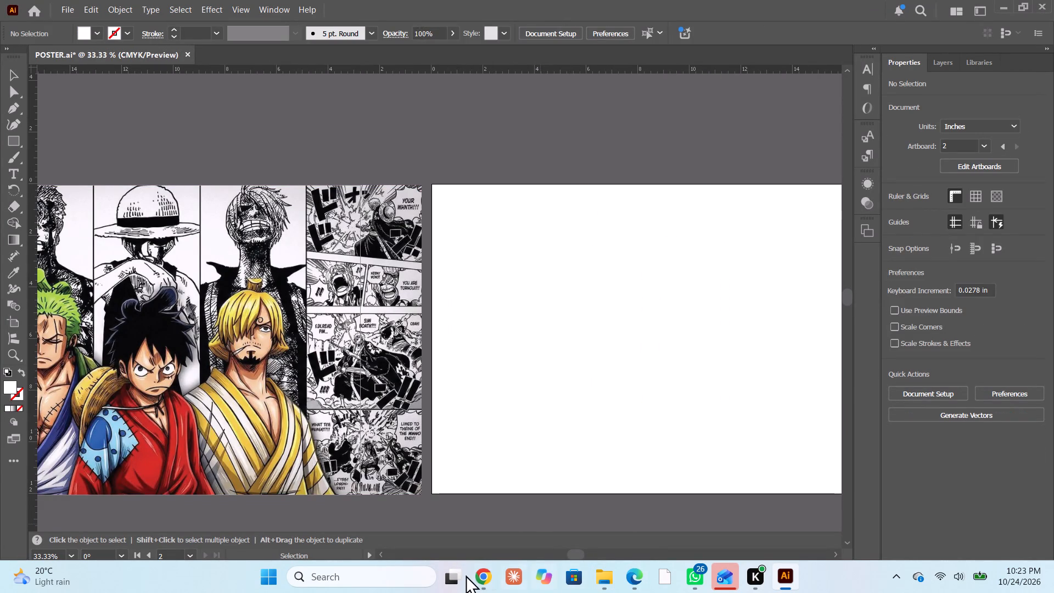
# Return to Pinterest in Edge, open the black-and-white comic collage pin with the red Spider-Man, and copy its image.
pyautogui.click(482, 574)
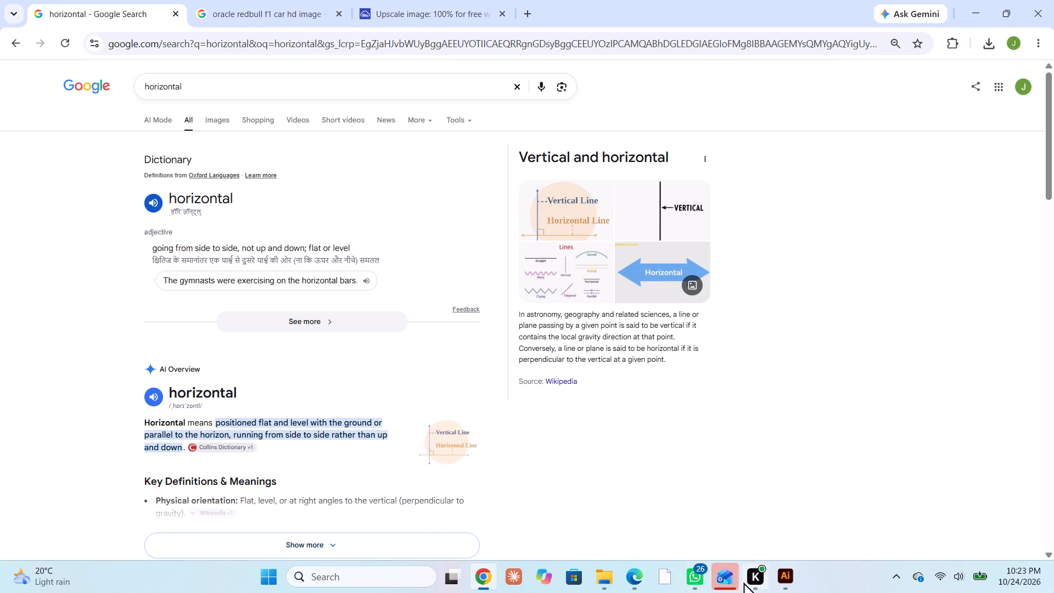
pyautogui.click(632, 579)
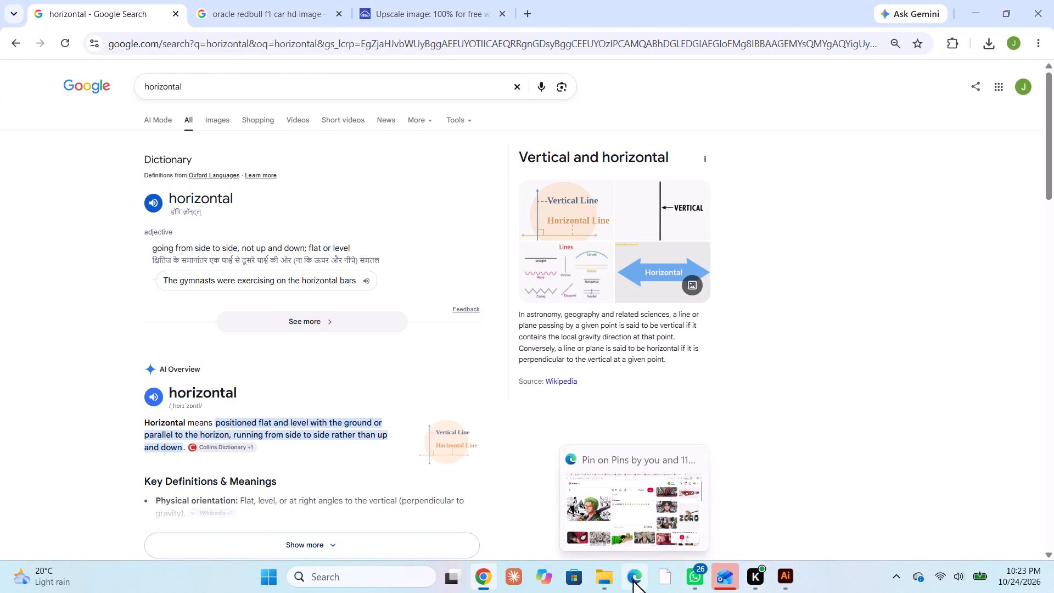
pyautogui.scroll(2, 781, 320)
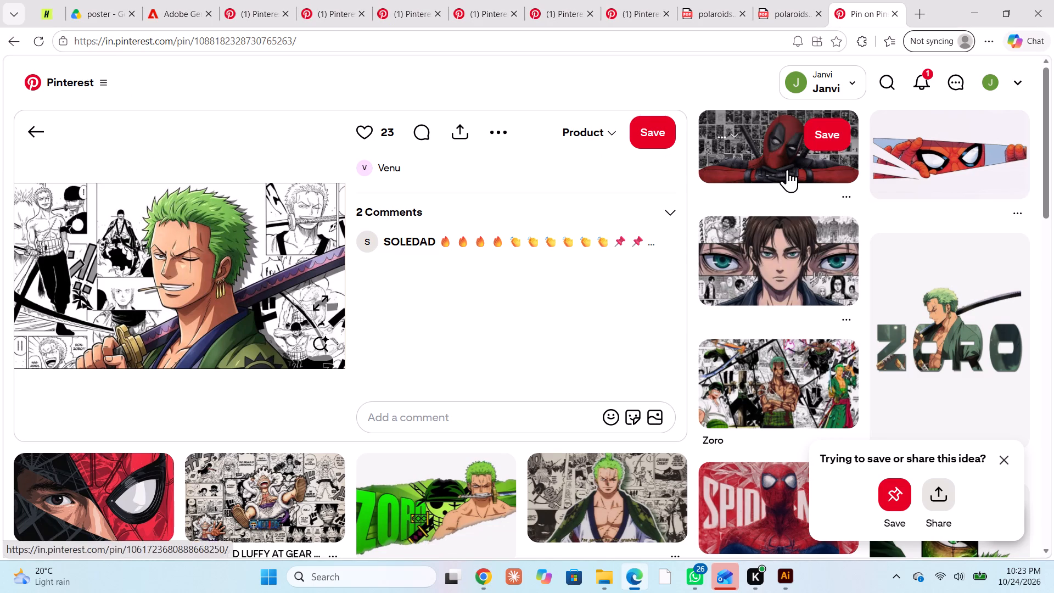
pyautogui.click(31, 130)
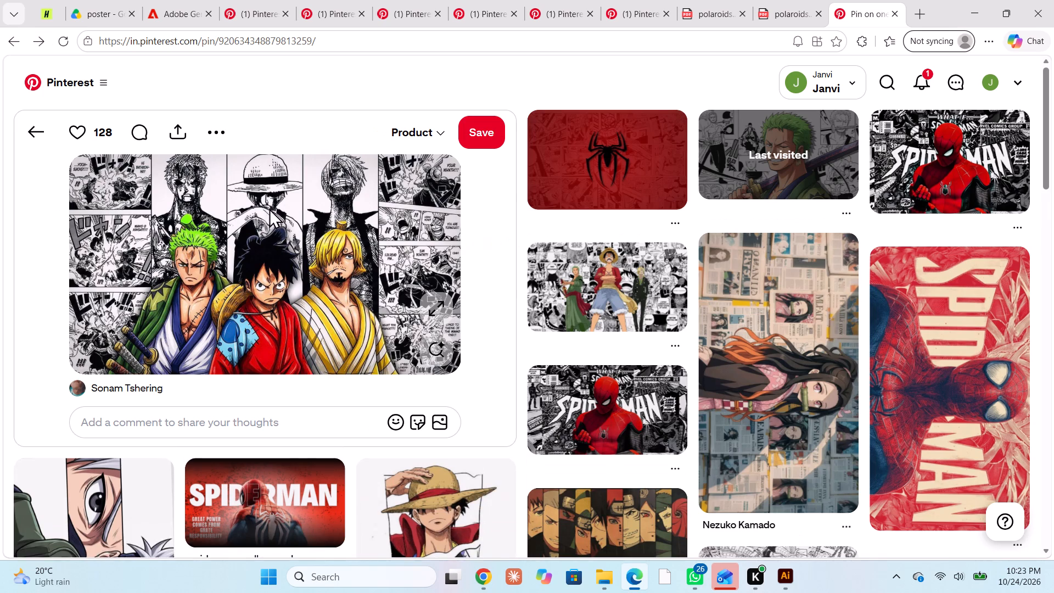
pyautogui.click(916, 180)
pyautogui.rightClick(131, 293)
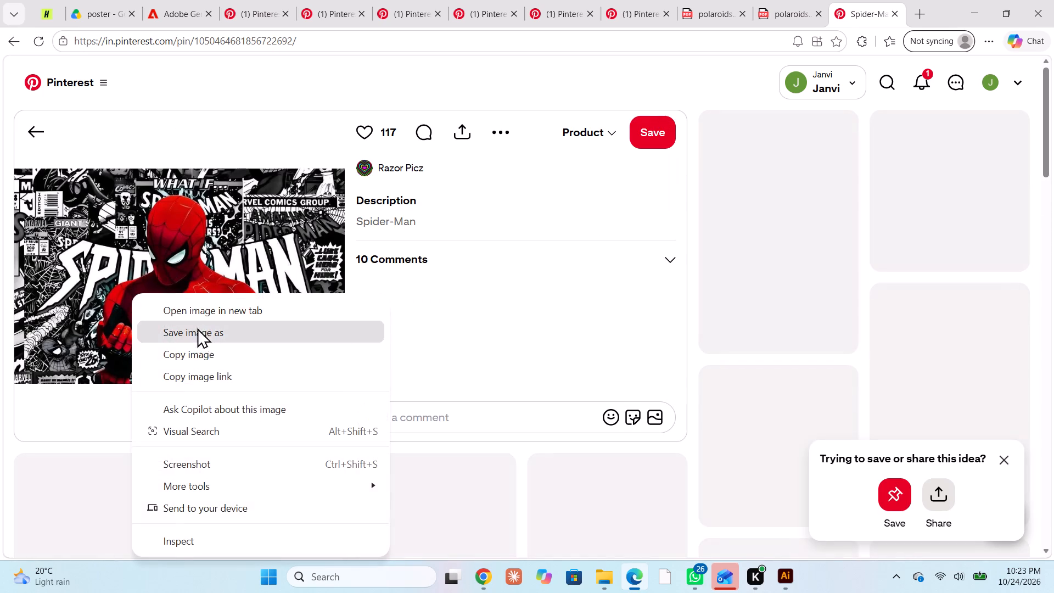
pyautogui.click(188, 353)
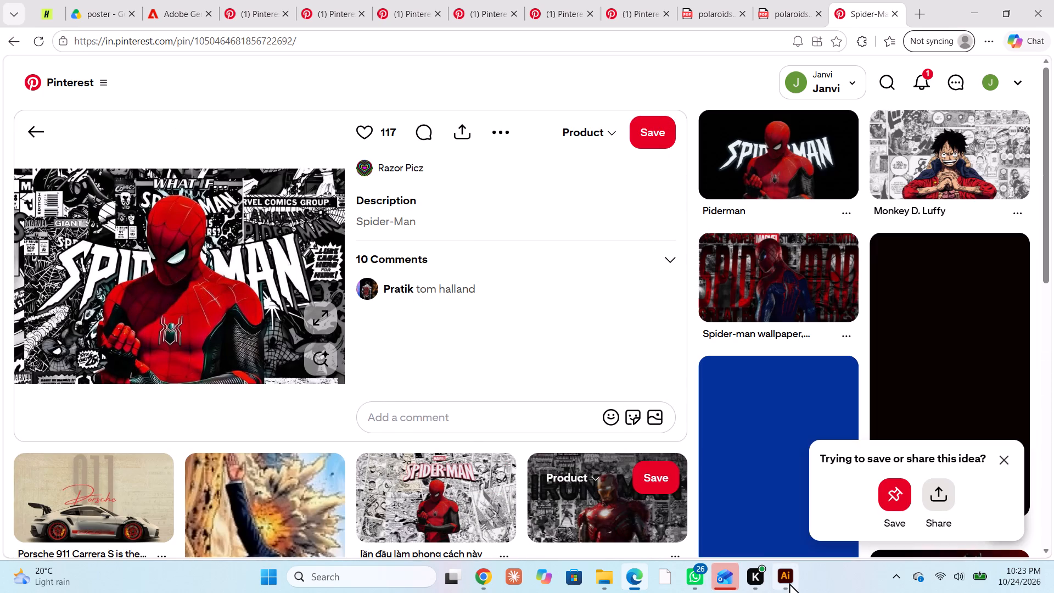
# Switch to Illustrator, paste the Spider-Man image, and align it to the second artboard's upper-left corner.
pyautogui.click(789, 583)
pyautogui.click(511, 373)
pyautogui.hotkey('ctrl', 'v')
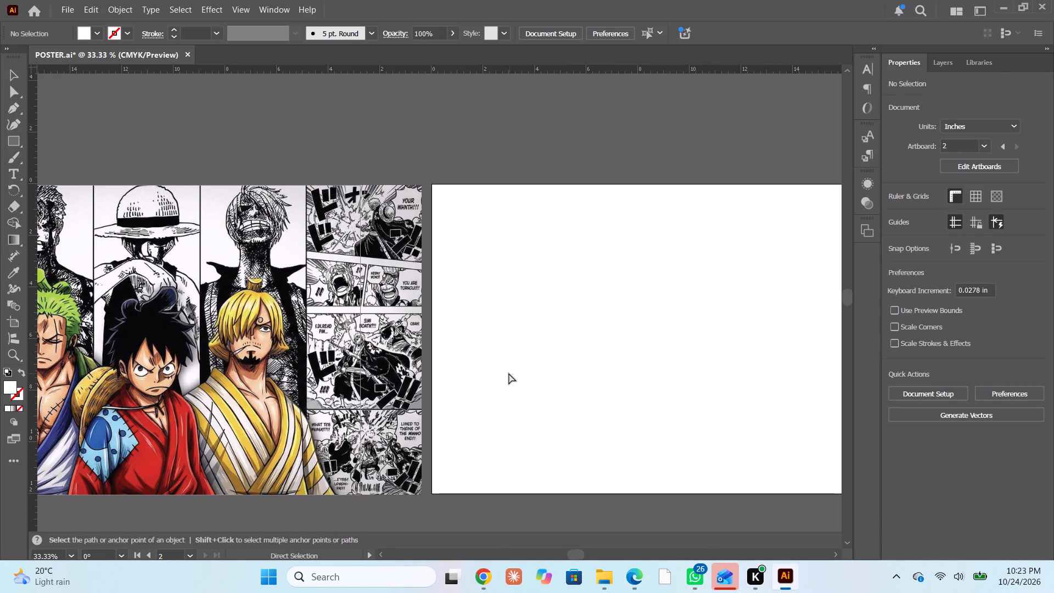
pyautogui.moveTo(459, 337); pyautogui.dragTo(566, 307)
pyautogui.hscroll(-1, 543, 310)
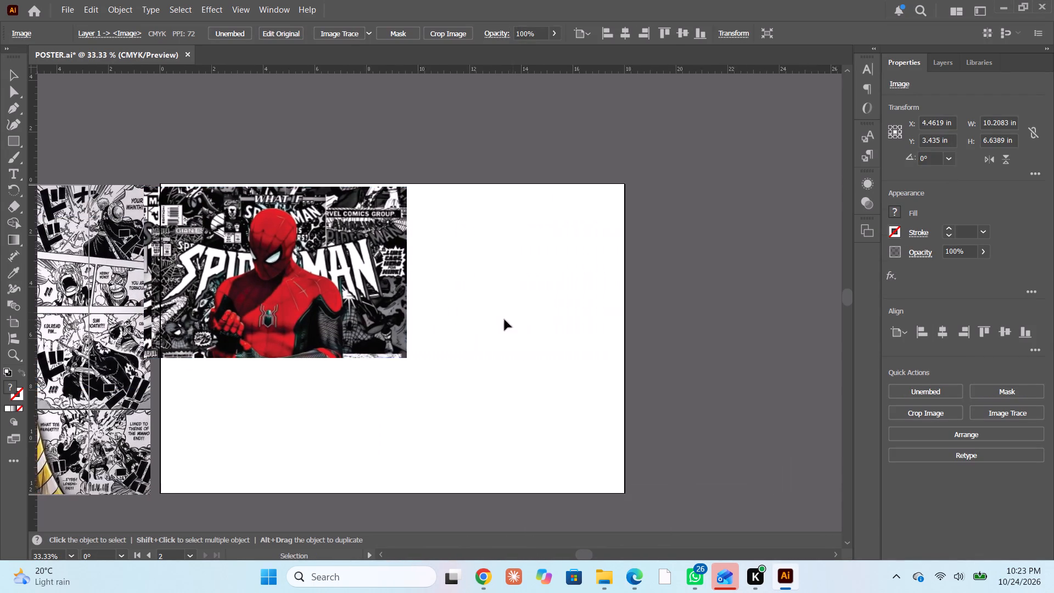
pyautogui.hscroll(-1, 504, 320)
pyautogui.moveTo(296, 288); pyautogui.dragTo(312, 284)
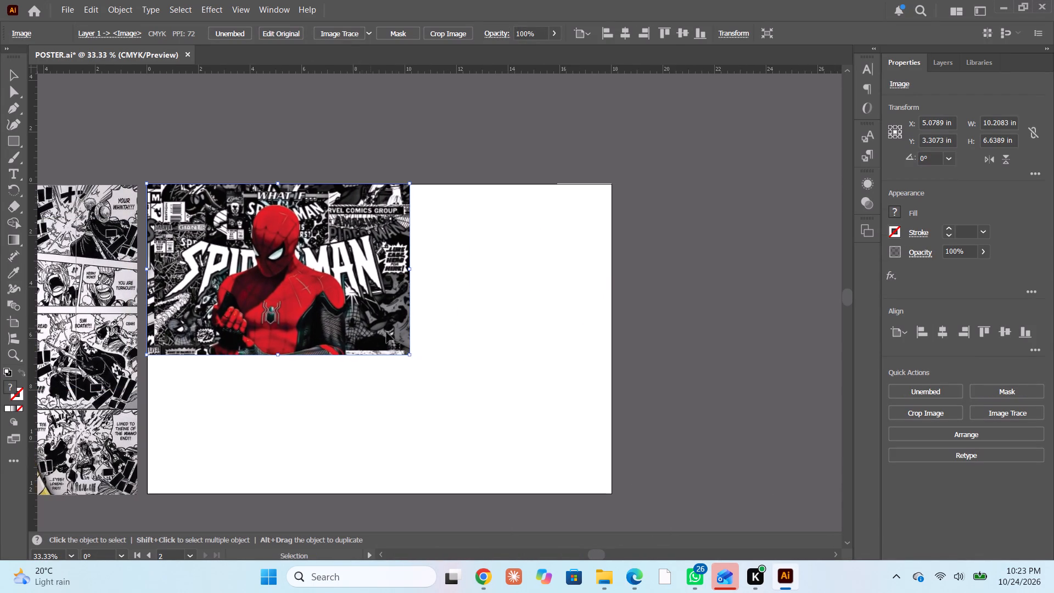
# Enlarge the Spider-Man image proportionally to about 18.5 by 12.03 in so it covers the second artboard.
pyautogui.keyDown('shift'); pyautogui.moveTo(410, 354); pyautogui.dragTo(596, 460); pyautogui.keyUp('shift')
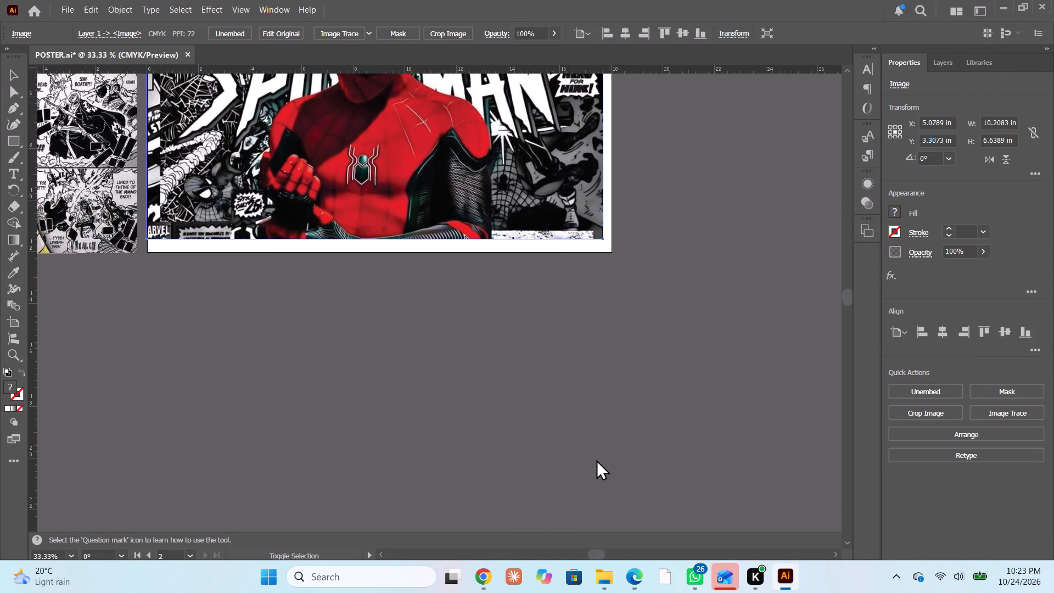
pyautogui.keyDown('shift'); pyautogui.moveTo(596, 460); pyautogui.dragTo(624, 493); pyautogui.keyUp('shift')
pyautogui.scroll(1, 323, 360)
pyautogui.scroll(-1, 323, 360)
pyautogui.scroll(14, 323, 360)
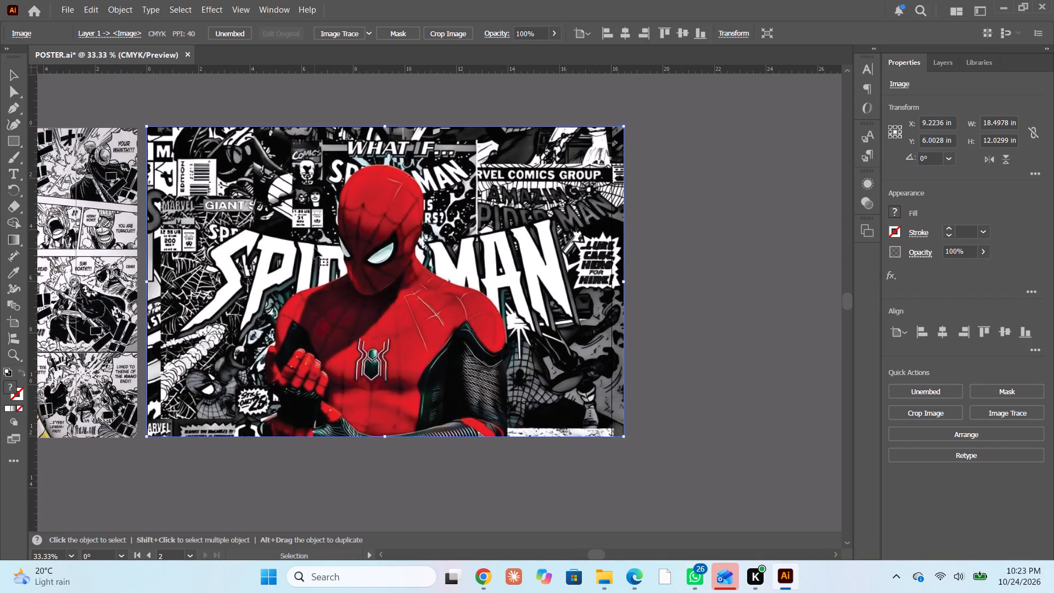
# Shift the Spider-Man image horizontally to about X 8.97 in so it overhangs both sides of the second artboard, then deselect it.
pyautogui.moveTo(315, 248); pyautogui.dragTo(308, 249)
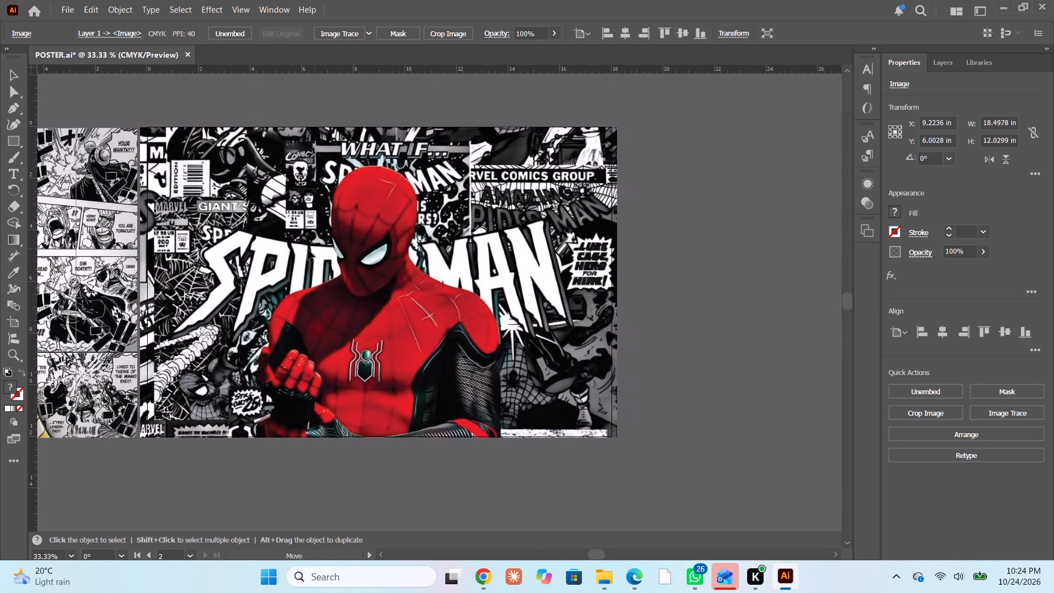
pyautogui.moveTo(308, 249); pyautogui.dragTo(306, 249)
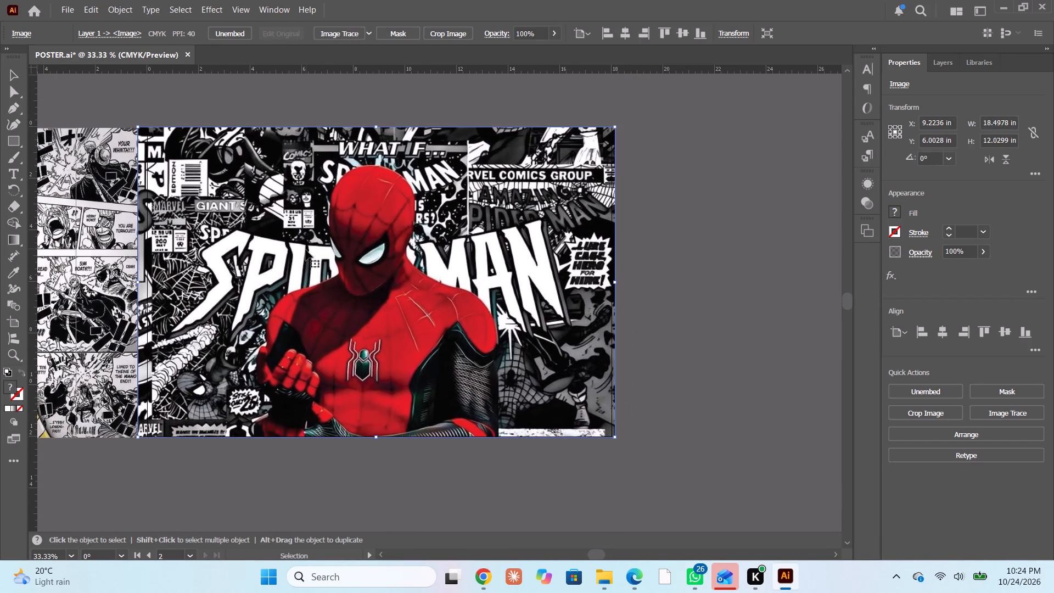
pyautogui.press('Right')
pyautogui.press('Right')
pyautogui.press('Right')
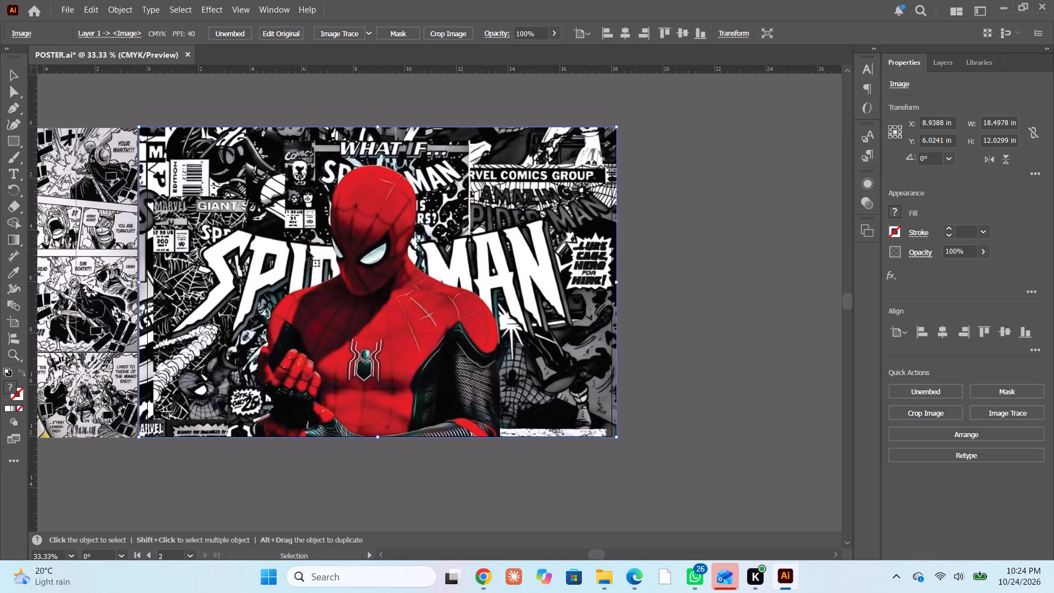
pyautogui.press('Right')
pyautogui.press('Right')
pyautogui.press('Right')
pyautogui.press('Right')
pyautogui.press('Right')
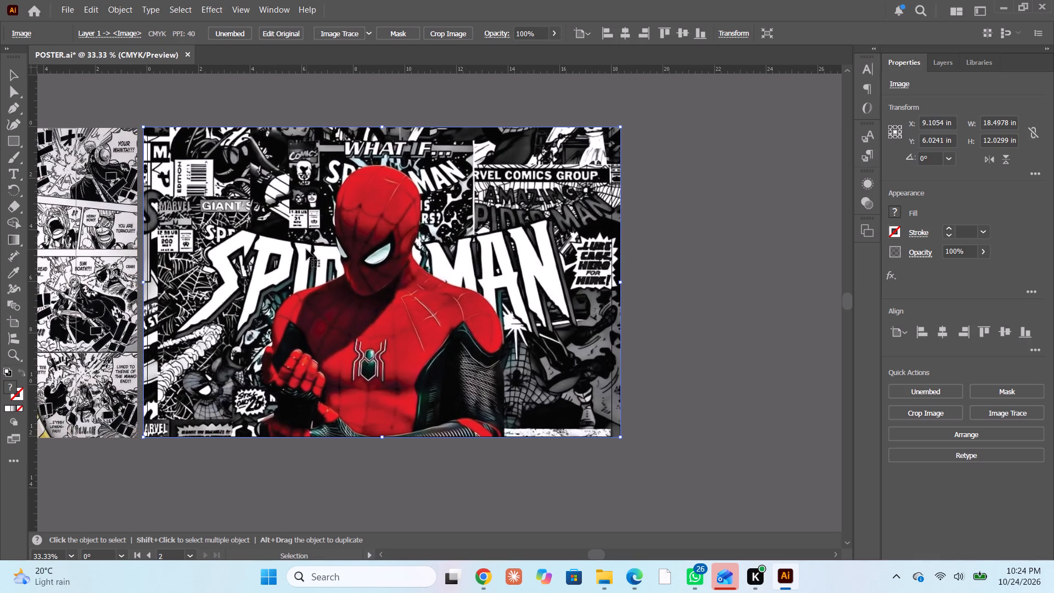
pyautogui.press('Left')
pyautogui.press('Left')
pyautogui.press('Left')
pyautogui.press('Left')
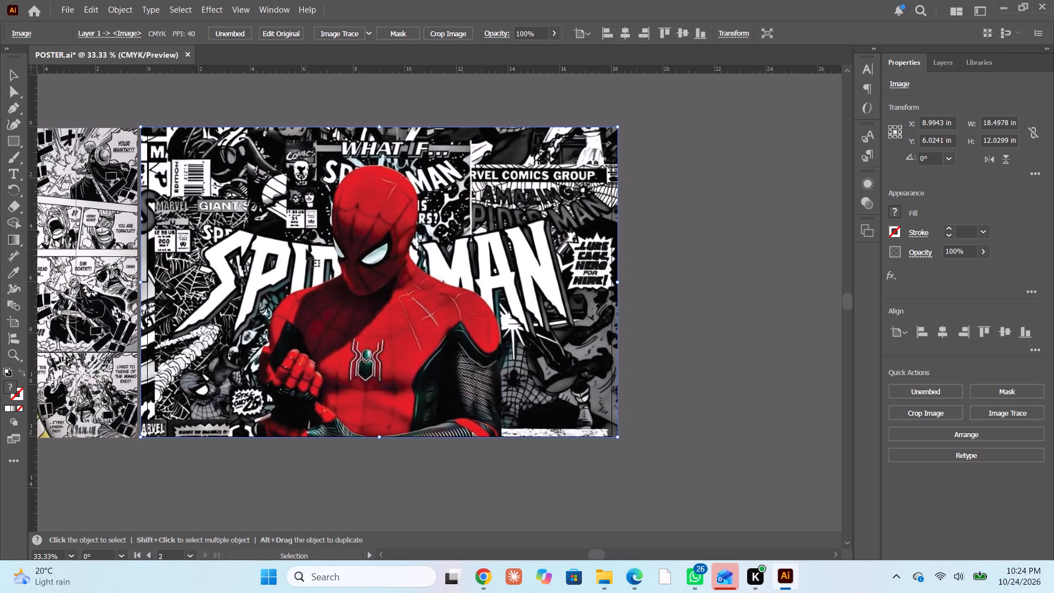
pyautogui.press('Left')
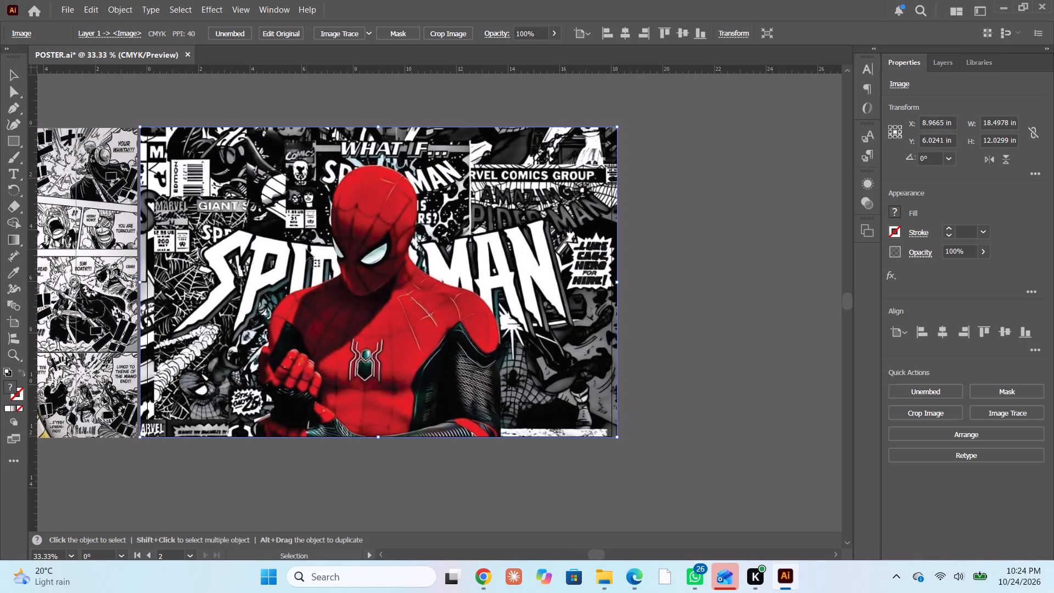
pyautogui.click(658, 263)
# Nudge the One Piece trio image on the first artboard down one increment to about Y 6.02 in, closing its bottom edge.
pyautogui.scroll(-1, 408, 366)
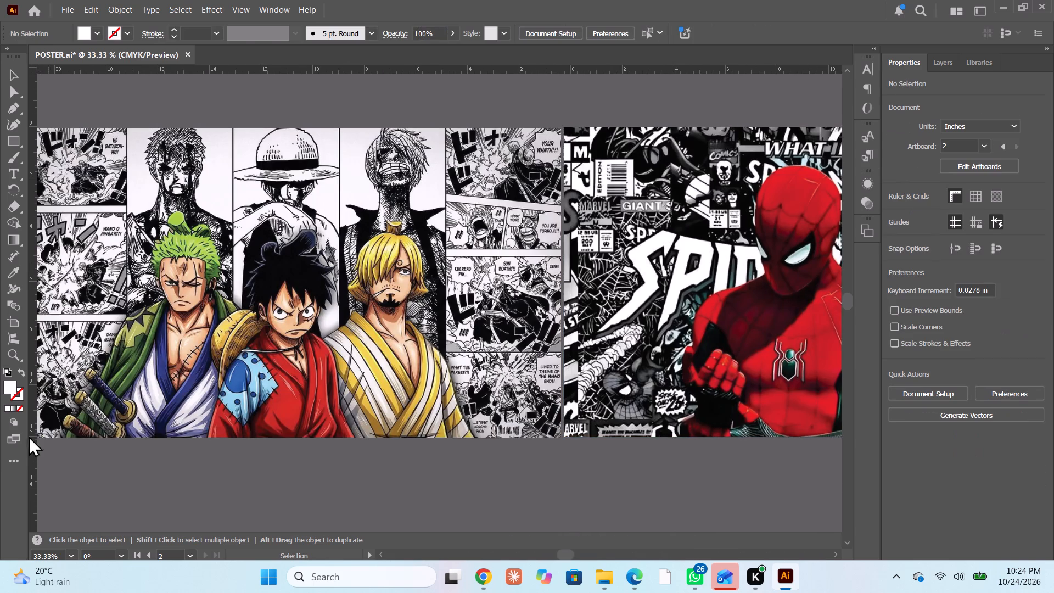
pyautogui.scroll(-1, 29, 436)
pyautogui.keyDown('alt'); pyautogui.scroll(-2, 68, 413); pyautogui.keyUp('alt')
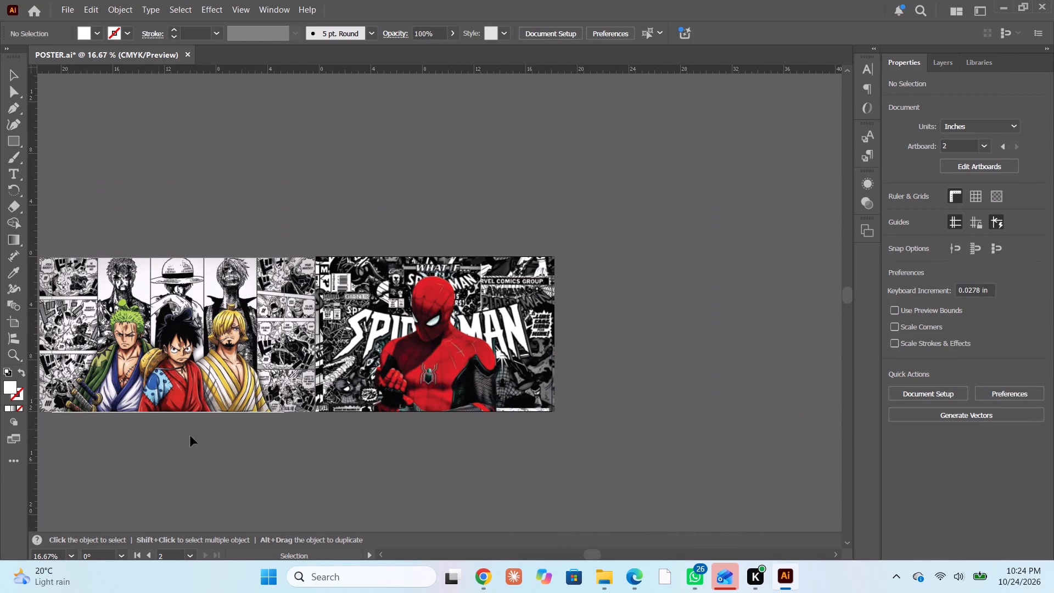
pyautogui.scroll(-2, 132, 414)
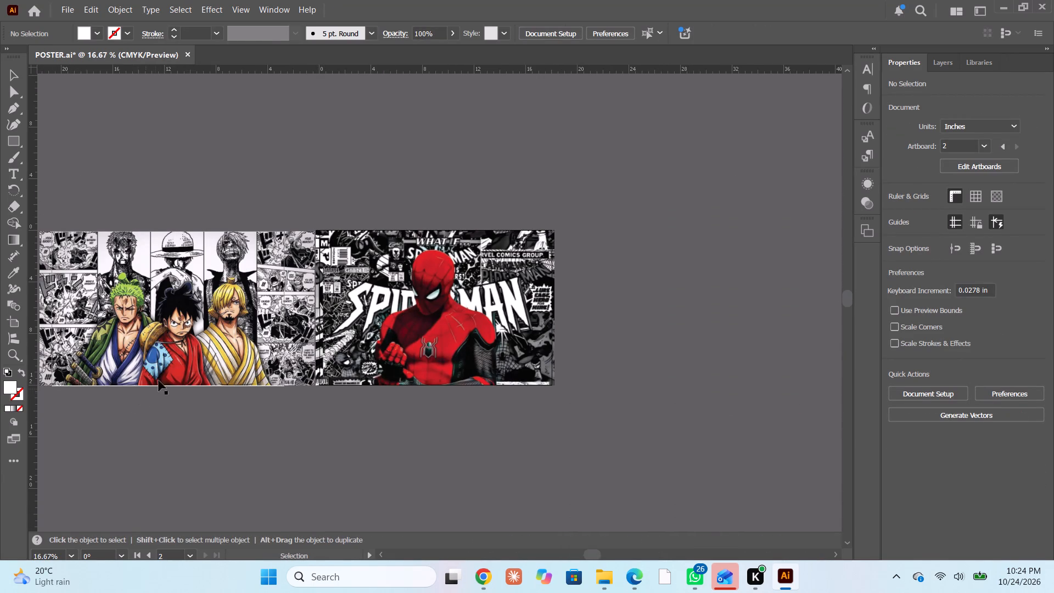
pyautogui.keyDown('alt'); pyautogui.scroll(7, 167, 370); pyautogui.keyUp('alt')
pyautogui.click(235, 435)
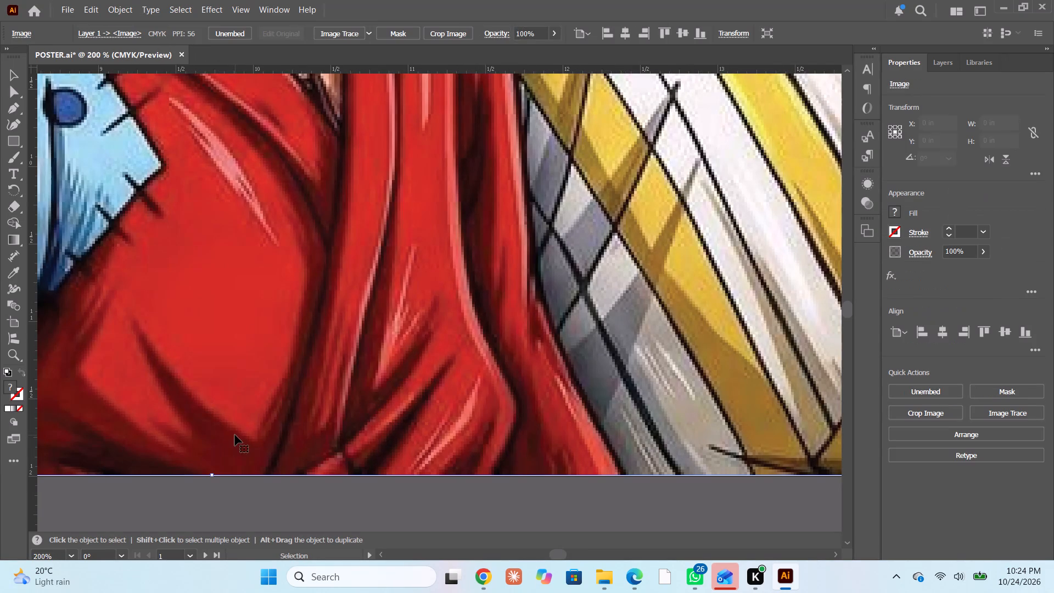
pyautogui.press('Down')
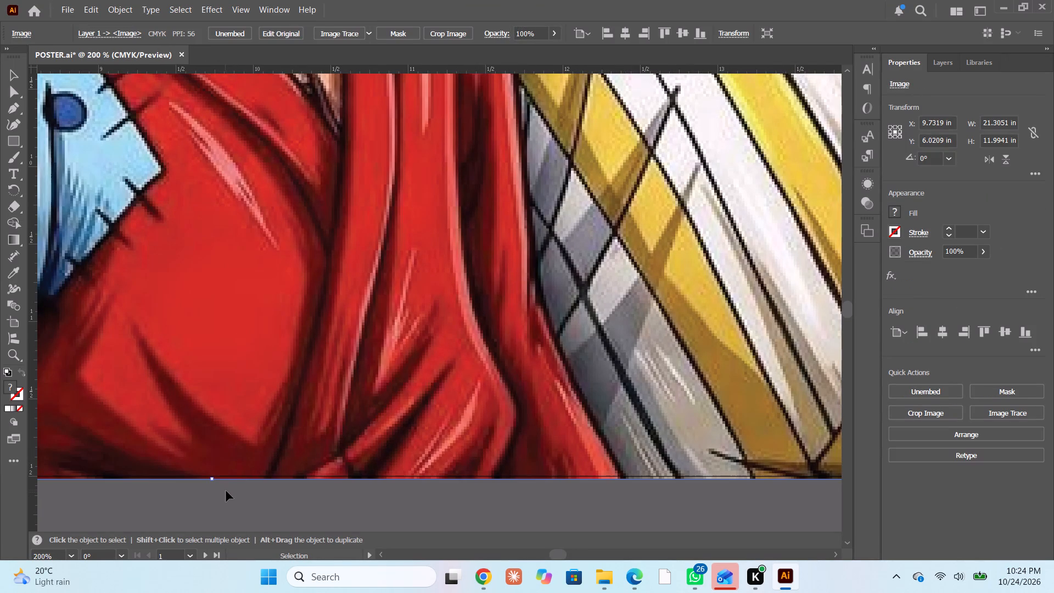
# Examine the One Piece image's bottom, top and adjoining edges against the artboard bounds and the neighbouring Spider-Man image.
pyautogui.keyDown('alt'); pyautogui.scroll(-3, 242, 450); pyautogui.keyUp('alt')
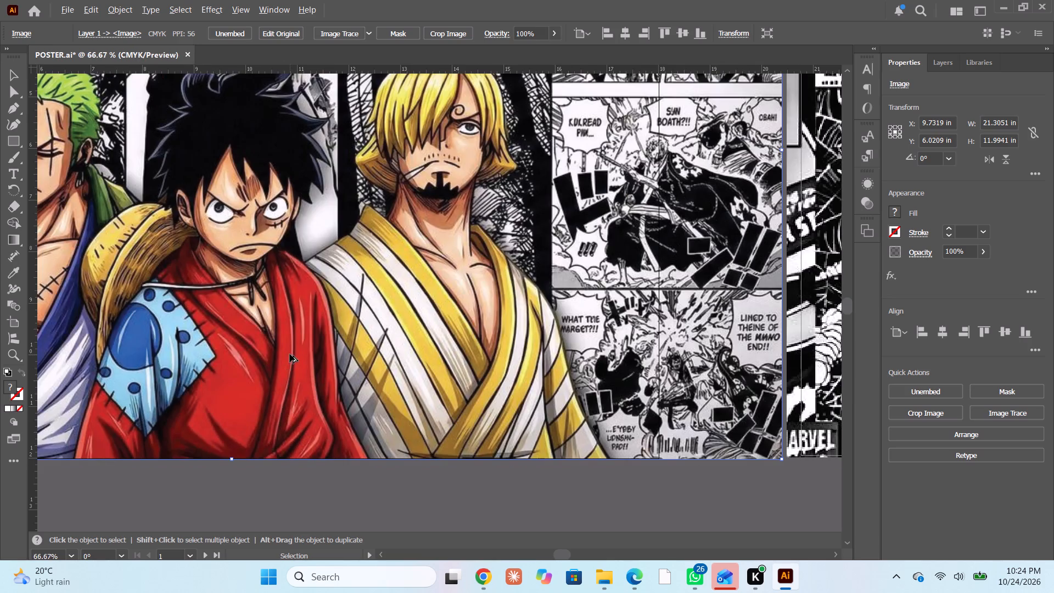
pyautogui.keyDown('alt'); pyautogui.scroll(-3, 290, 354); pyautogui.keyUp('alt')
pyautogui.click(317, 143)
pyautogui.keyDown('alt'); pyautogui.scroll(3, 324, 143); pyautogui.keyUp('alt')
pyautogui.keyDown('alt'); pyautogui.scroll(2, 400, 197); pyautogui.keyUp('alt')
pyautogui.click(338, 228)
pyautogui.keyDown('alt'); pyautogui.scroll(-3, 329, 212); pyautogui.keyUp('alt')
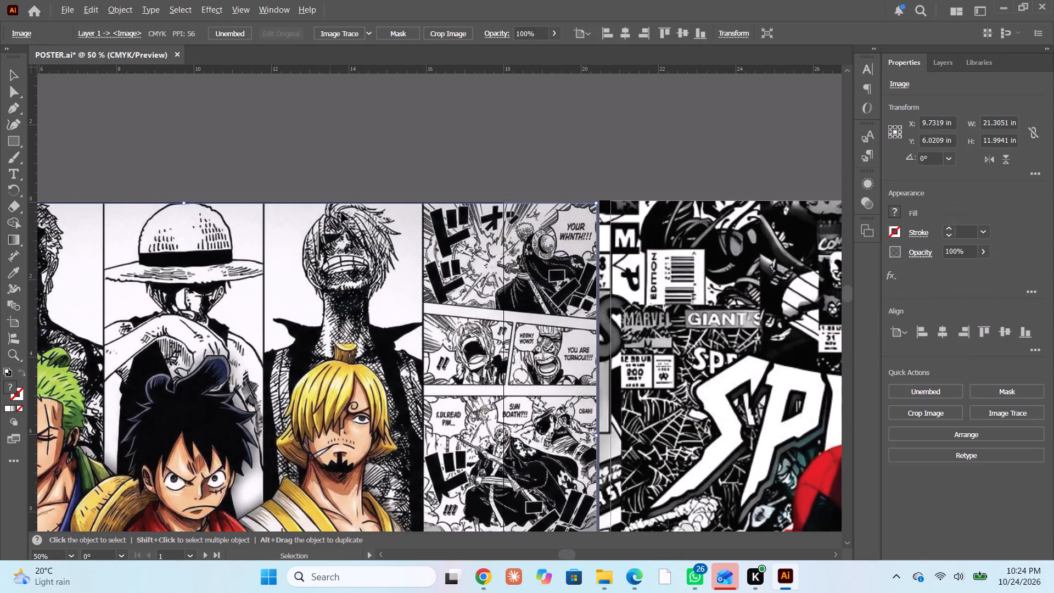
pyautogui.keyDown('alt'); pyautogui.scroll(5, 596, 191); pyautogui.keyUp('alt')
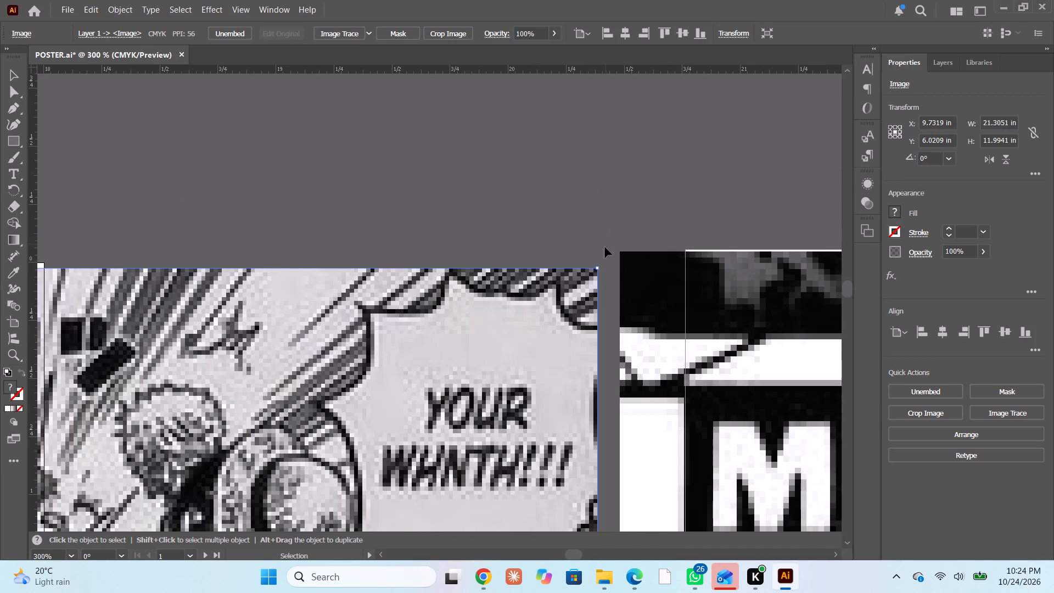
pyautogui.keyDown('alt'); pyautogui.scroll(-4, 585, 260); pyautogui.keyUp('alt')
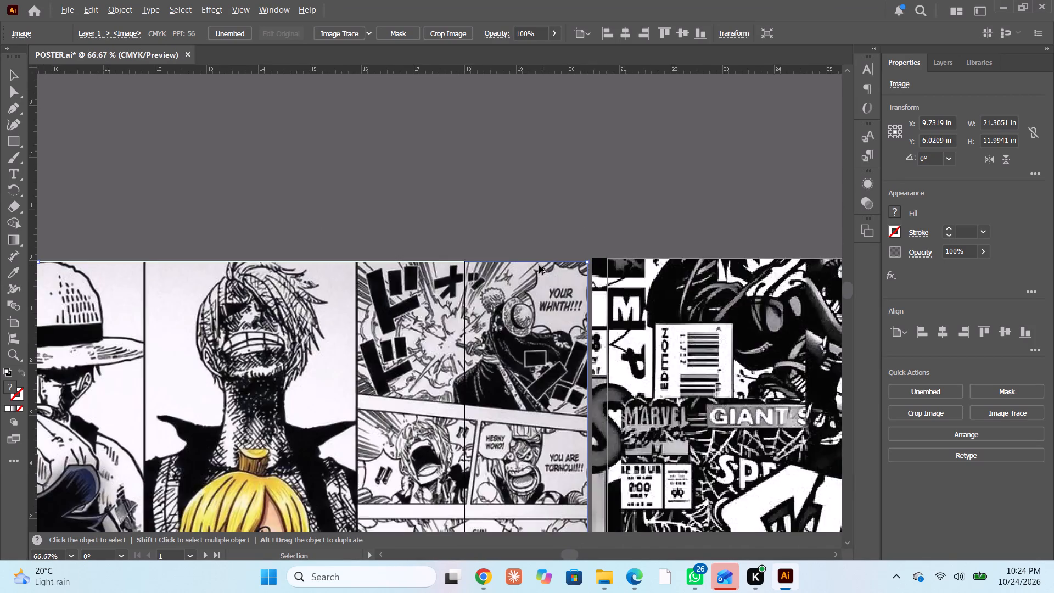
pyautogui.keyDown('alt'); pyautogui.scroll(-6, 539, 266); pyautogui.keyUp('alt')
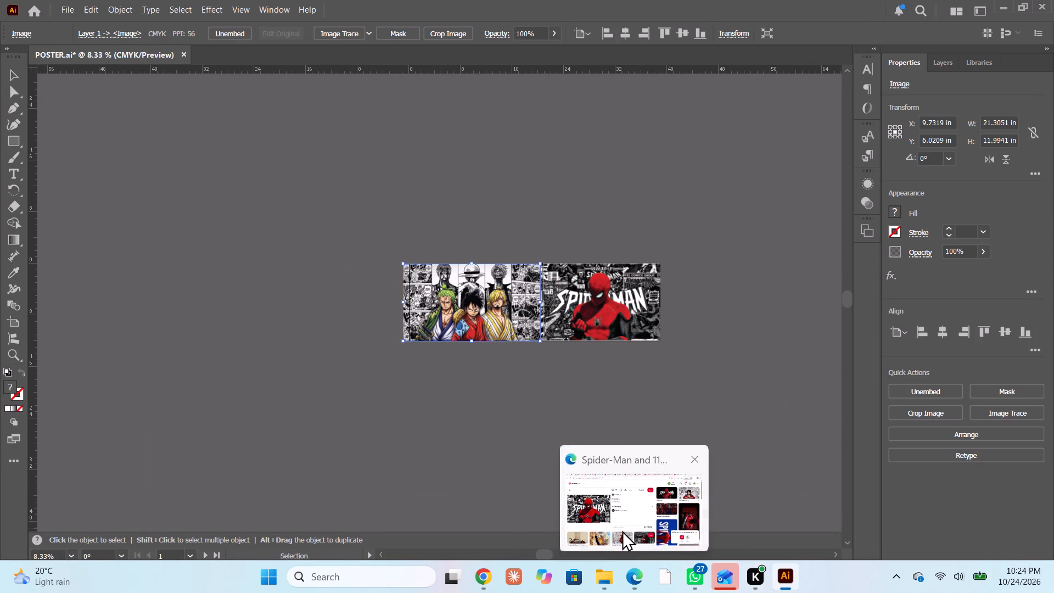
# Switch to Pinterest in Edge and save the open Spider-Man collage image to the Desktop as a JPEG.
pyautogui.click(624, 519)
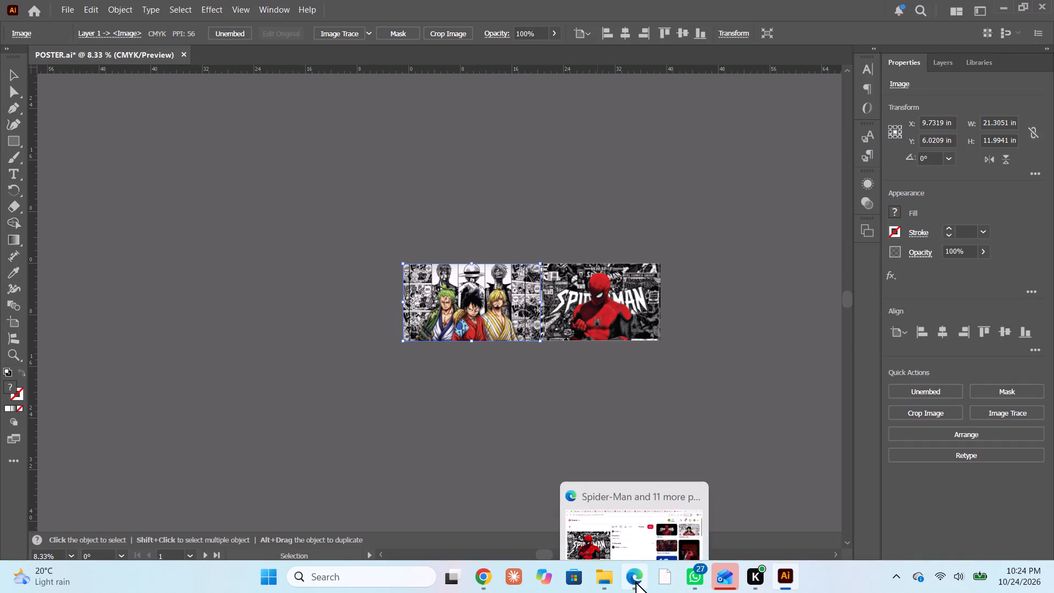
pyautogui.click(635, 575)
pyautogui.click(496, 130)
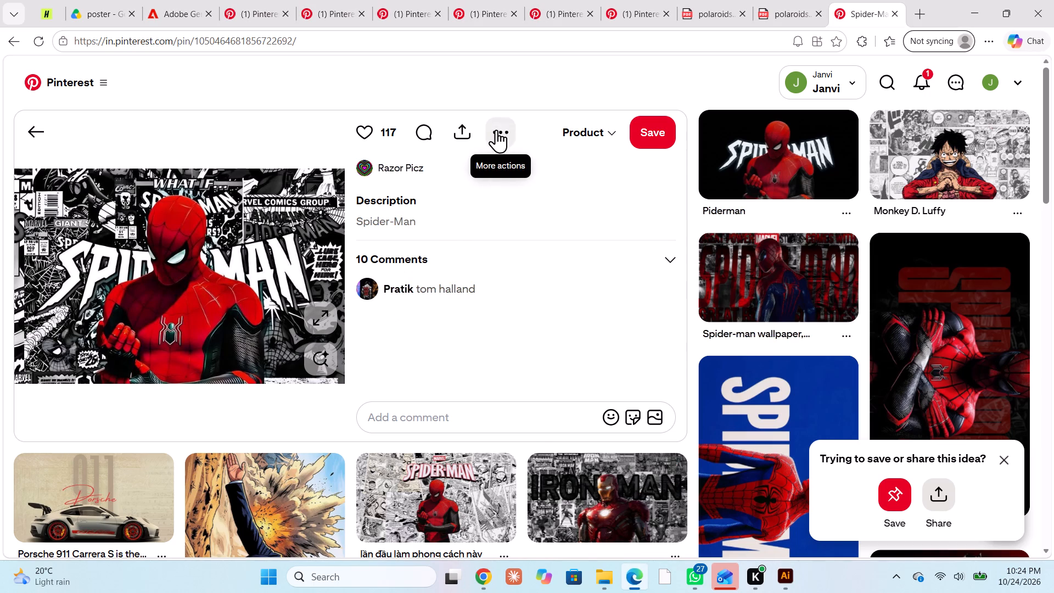
pyautogui.rightClick(177, 258)
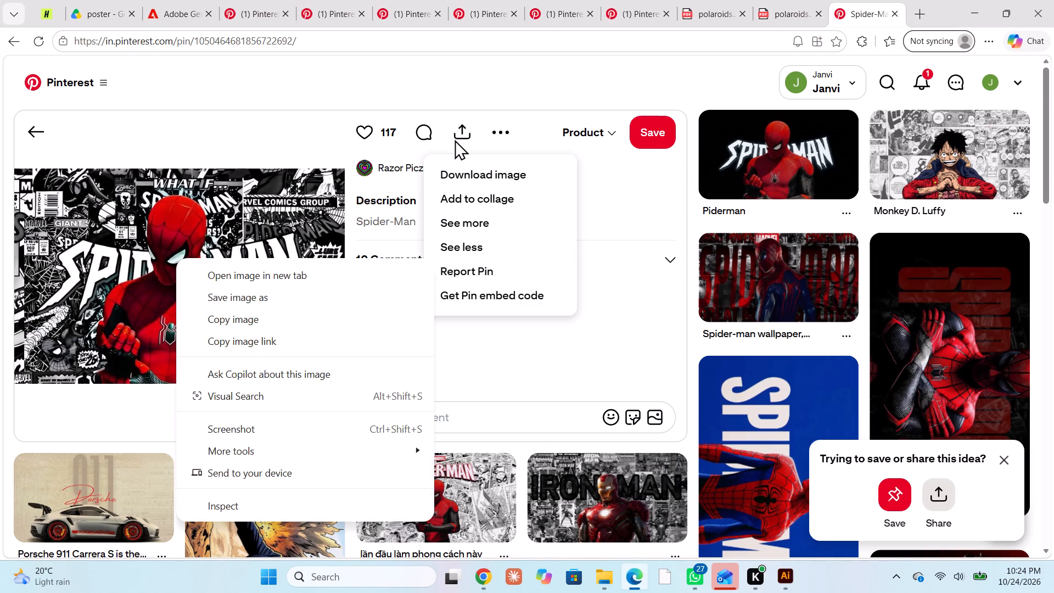
pyautogui.click(458, 129)
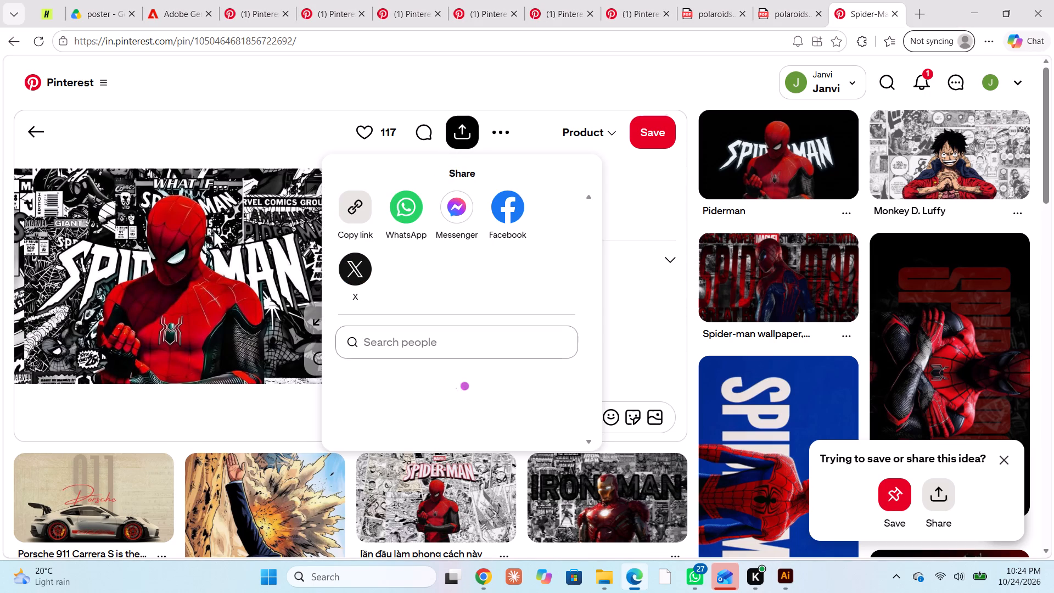
pyautogui.rightClick(189, 236)
pyautogui.click(249, 279)
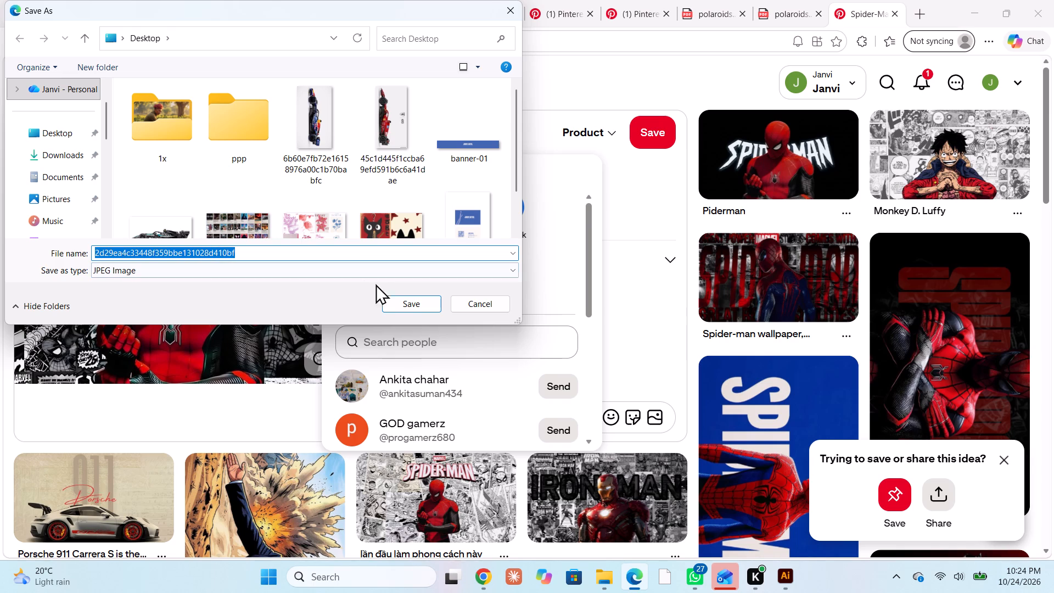
pyautogui.click(398, 303)
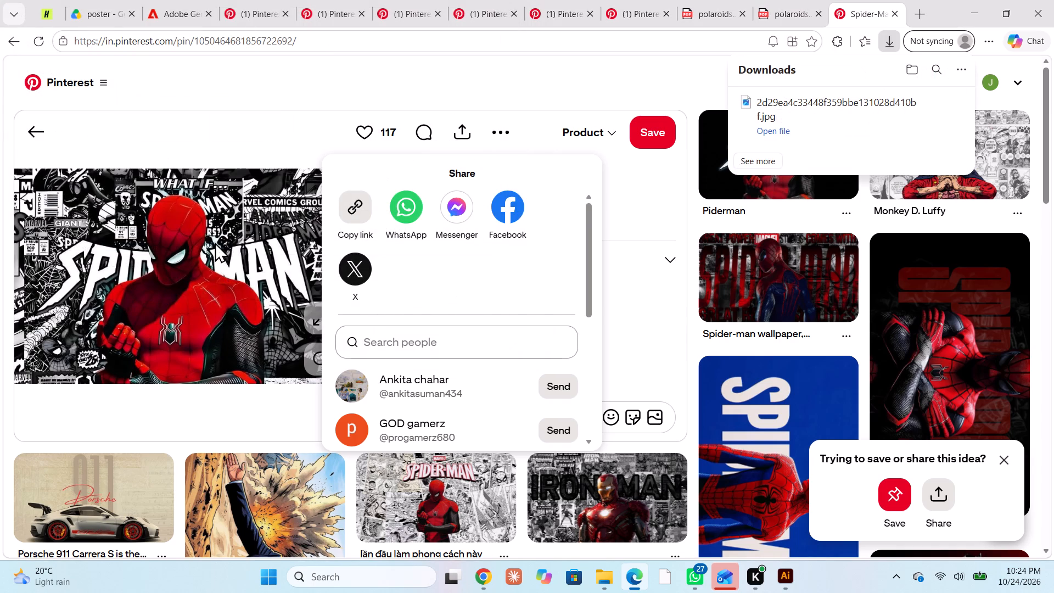
# Go back to the One Piece trio pin and save its image to the Desktop as a JPEG.
pyautogui.scroll(-1, 215, 239)
pyautogui.scroll(8, 216, 236)
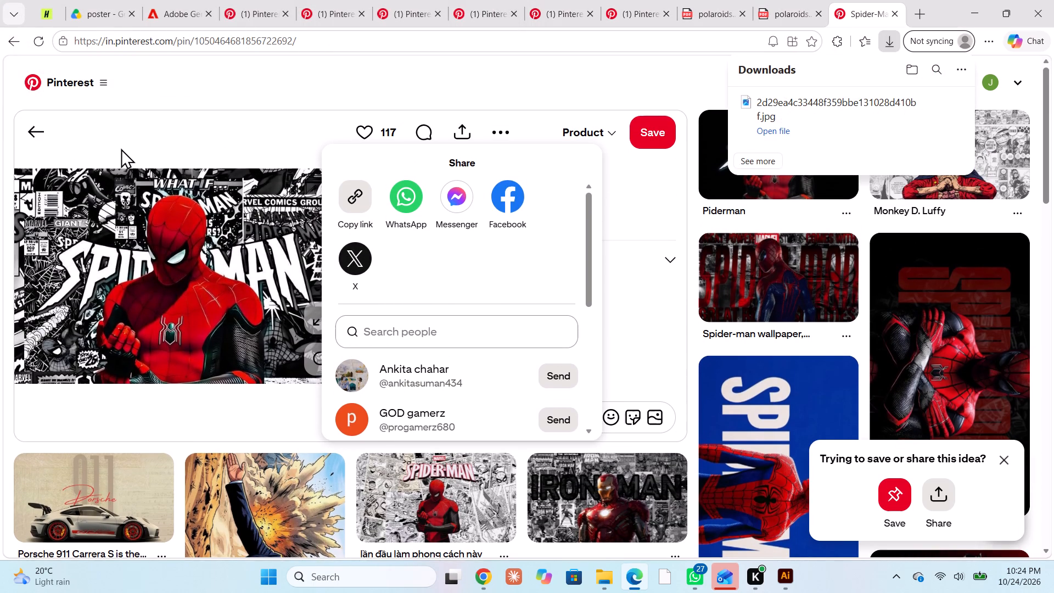
pyautogui.click(37, 130)
pyautogui.rightClick(204, 268)
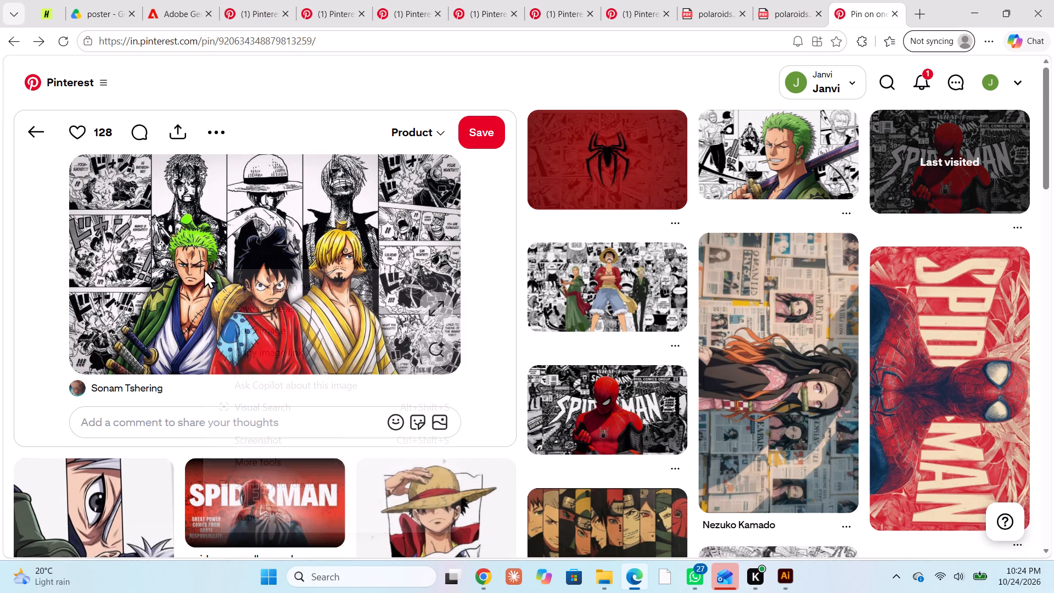
pyautogui.click(262, 314)
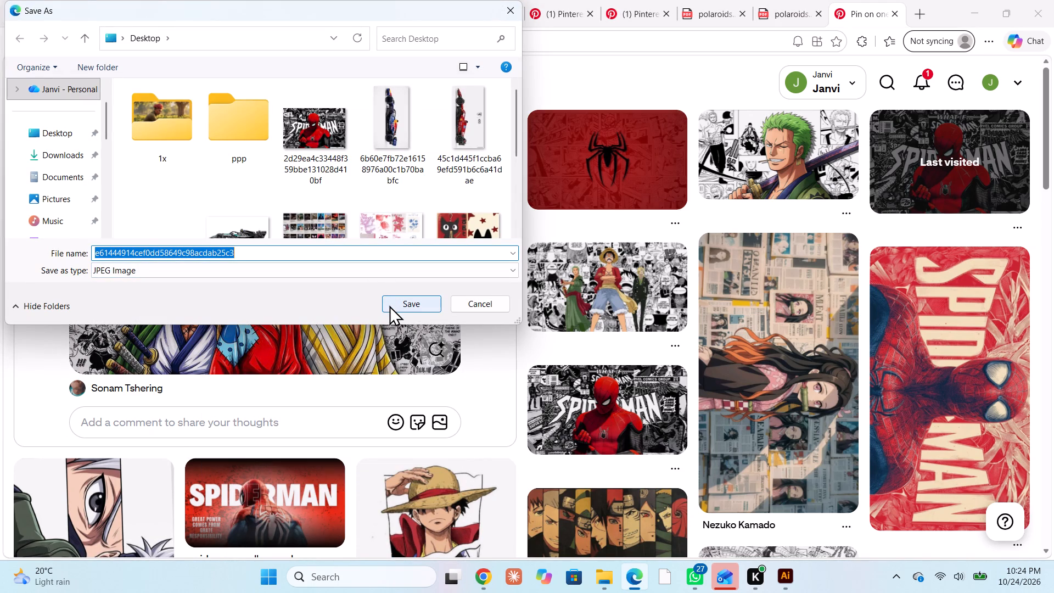
pyautogui.click(389, 305)
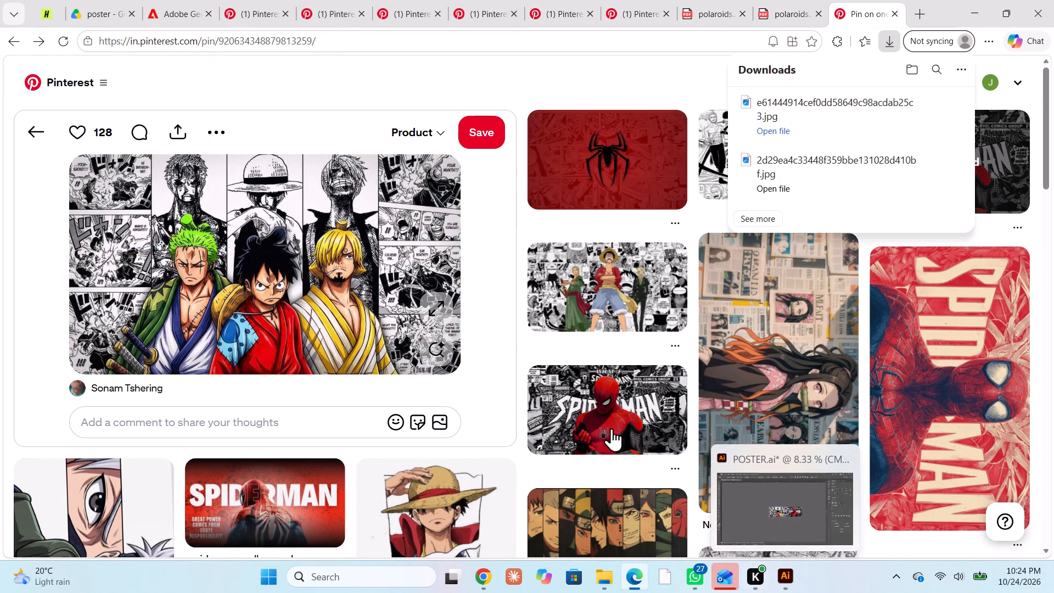
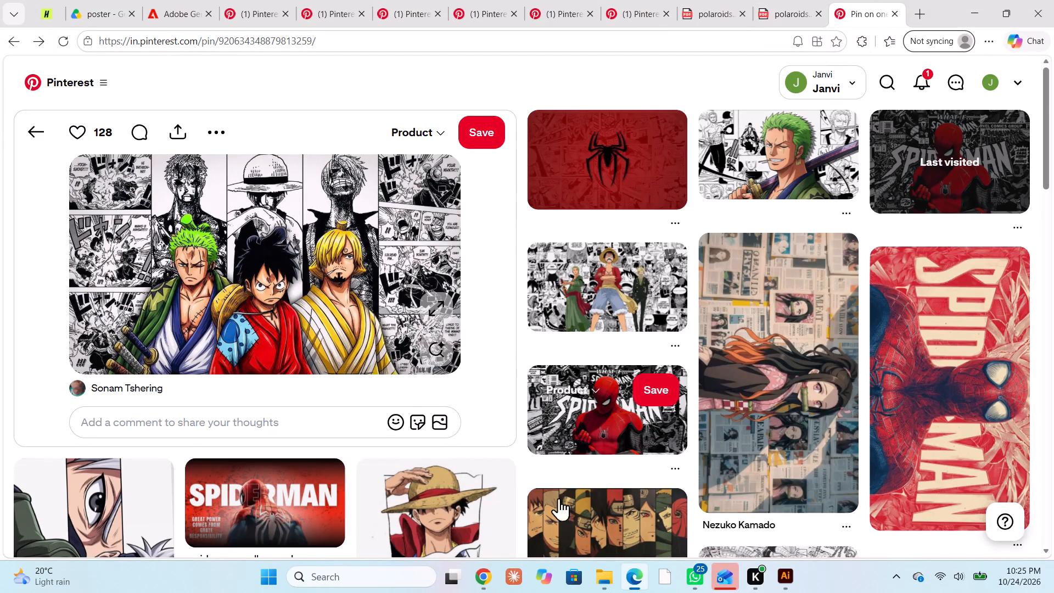
# Switch to the Cloudinary upscale page in Chrome and upload the Spider-Man collage JPG from the Desktop.
pyautogui.click(489, 575)
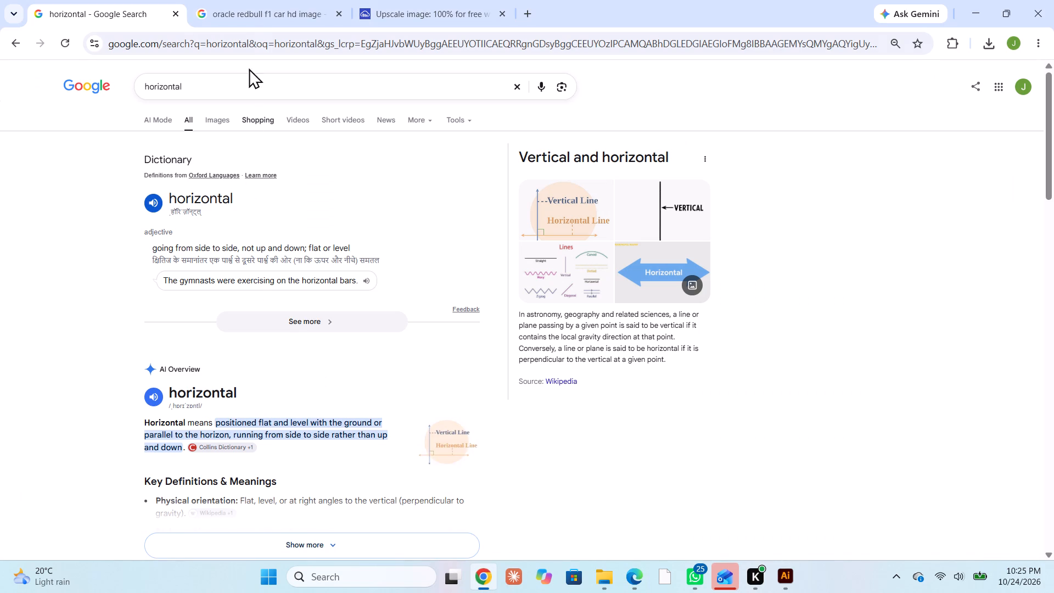
pyautogui.click(418, 6)
pyautogui.scroll(12, 365, 283)
pyautogui.scroll(-4, 367, 282)
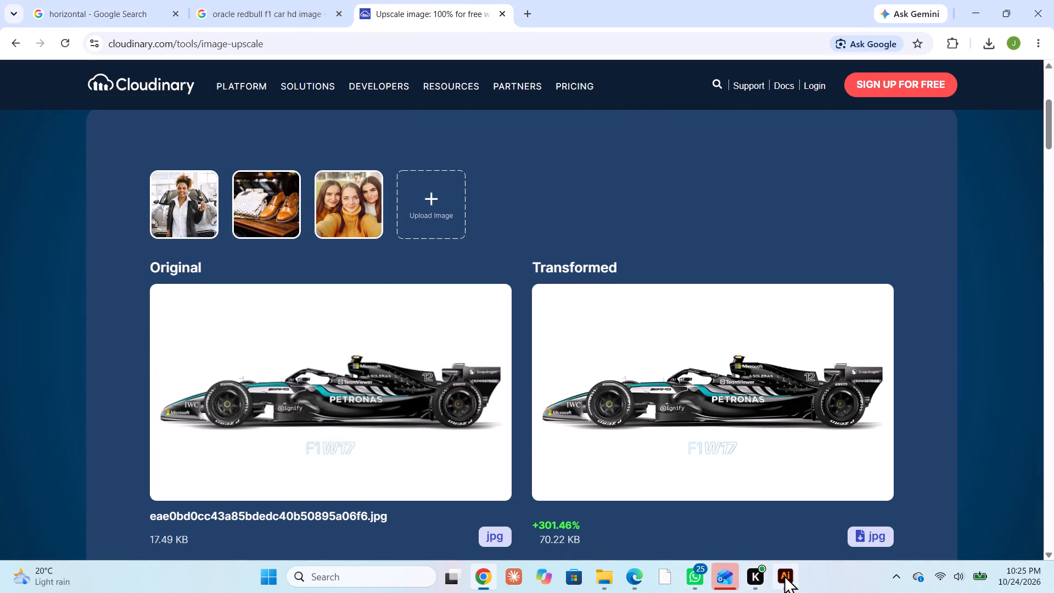
pyautogui.click(429, 194)
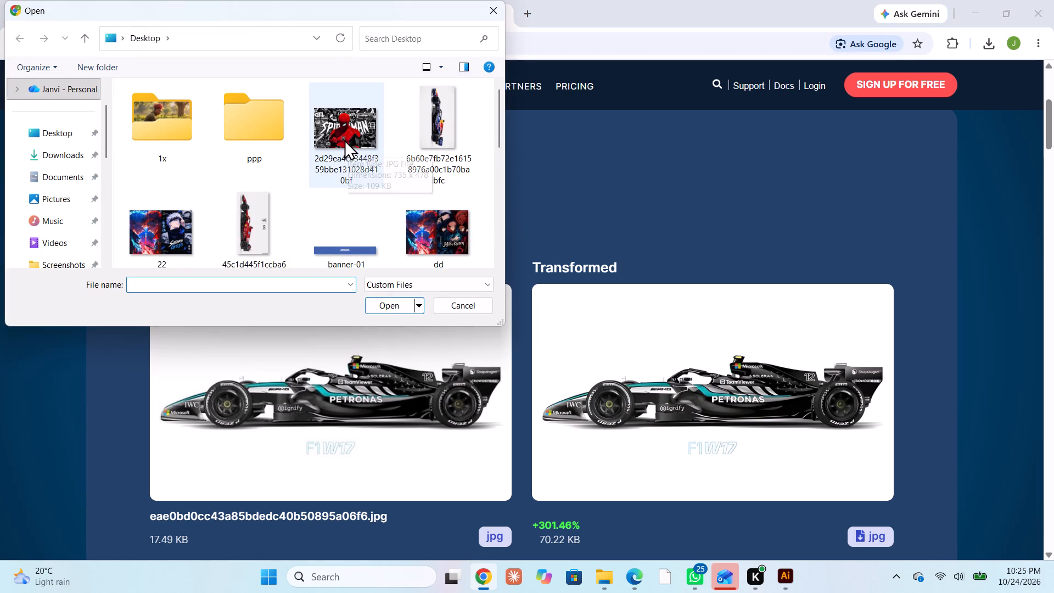
pyautogui.scroll(-5, 344, 138)
pyautogui.scroll(1, 344, 138)
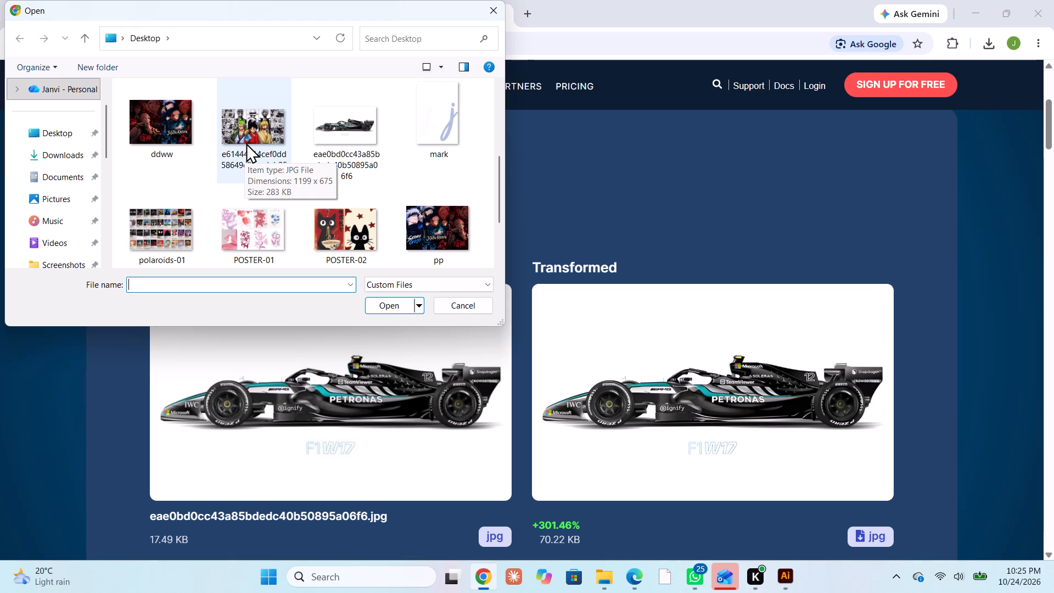
pyautogui.scroll(3, 243, 142)
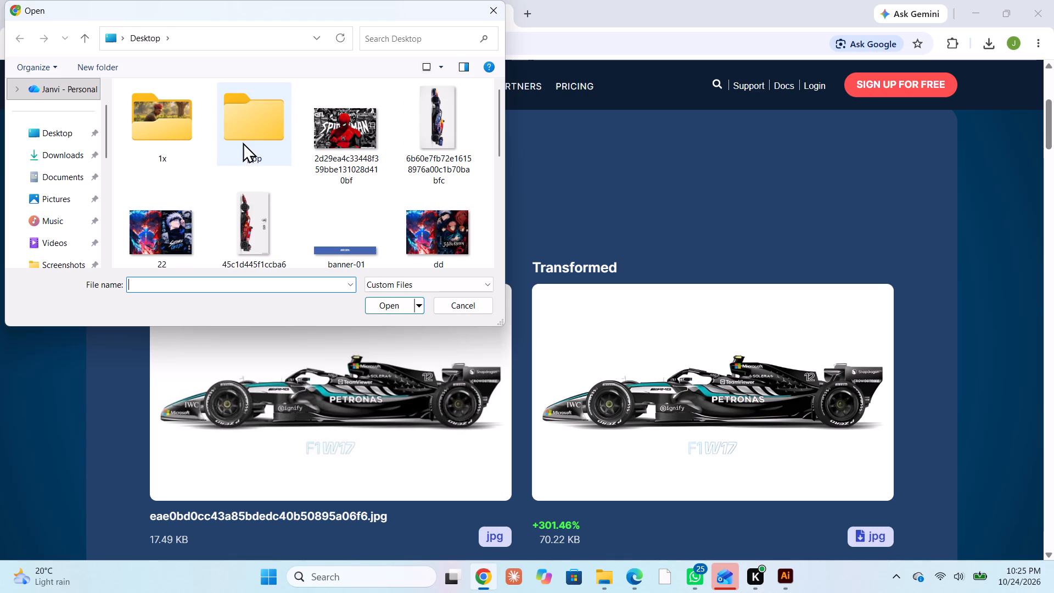
pyautogui.scroll(1, 243, 142)
pyautogui.click(327, 138)
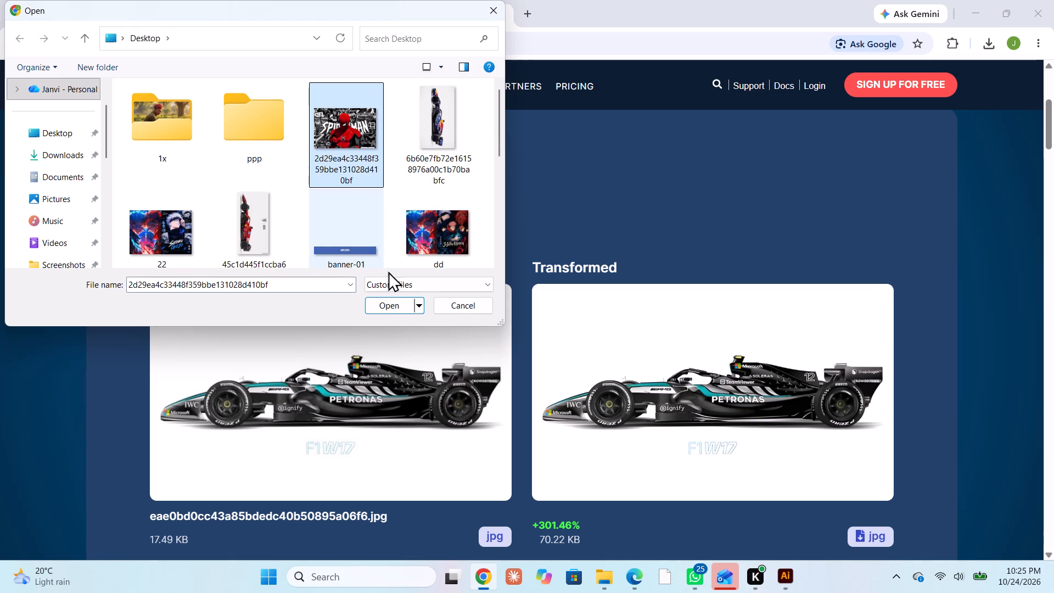
pyautogui.click(383, 303)
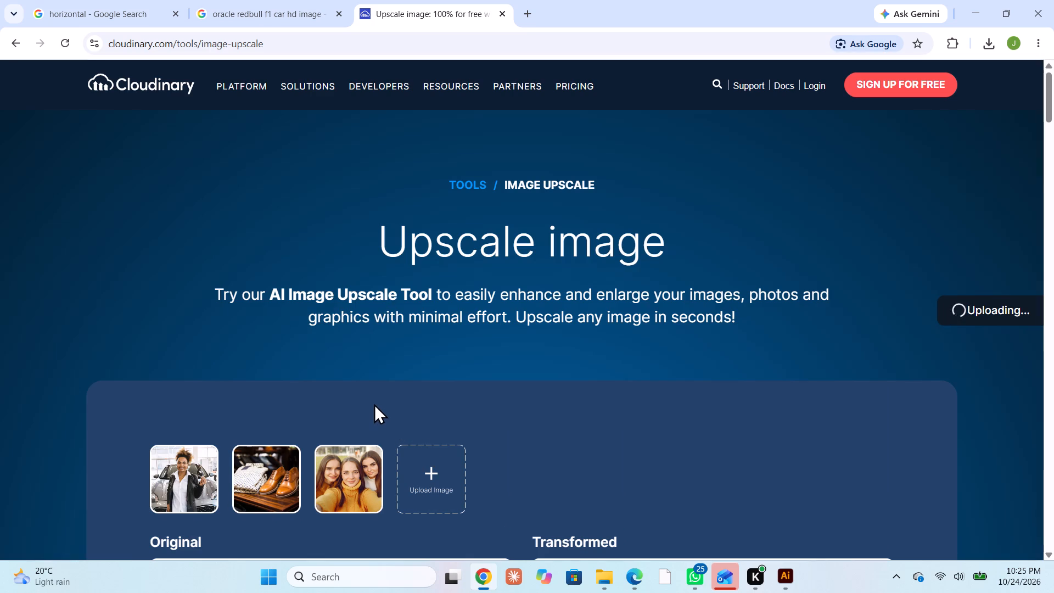
# Download the transformed, upscaled Spider-Man image as a JPG.
pyautogui.scroll(-11, 373, 400)
pyautogui.scroll(-5, 501, 373)
pyautogui.scroll(1, 501, 373)
pyautogui.scroll(-5, 501, 373)
pyautogui.scroll(2, 502, 368)
pyautogui.scroll(-6, 502, 368)
pyautogui.scroll(5, 502, 368)
pyautogui.scroll(-1, 502, 368)
pyautogui.scroll(3, 502, 368)
pyautogui.scroll(-1, 502, 365)
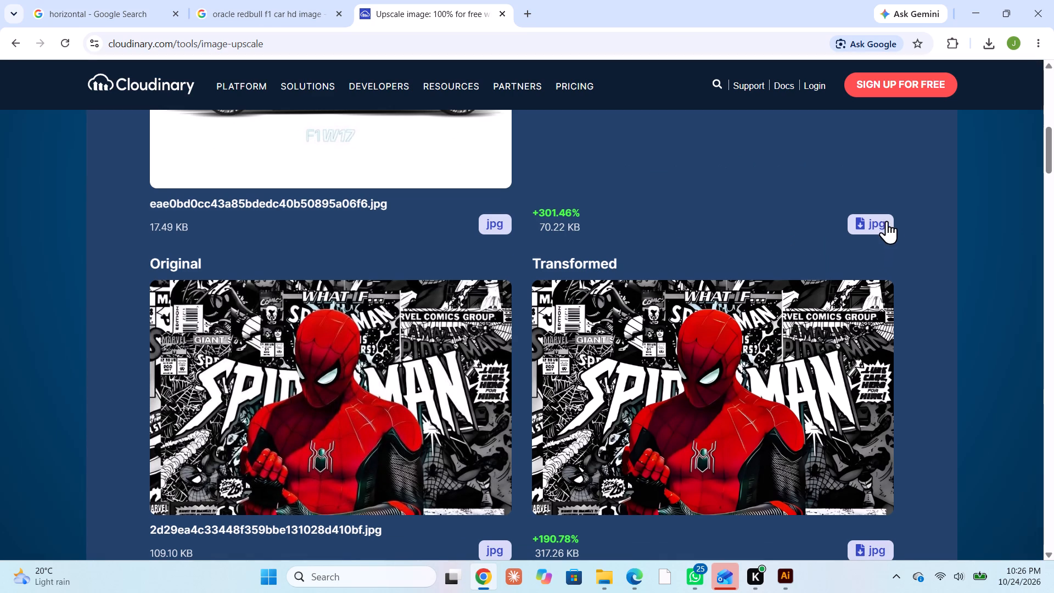
pyautogui.scroll(-3, 751, 399)
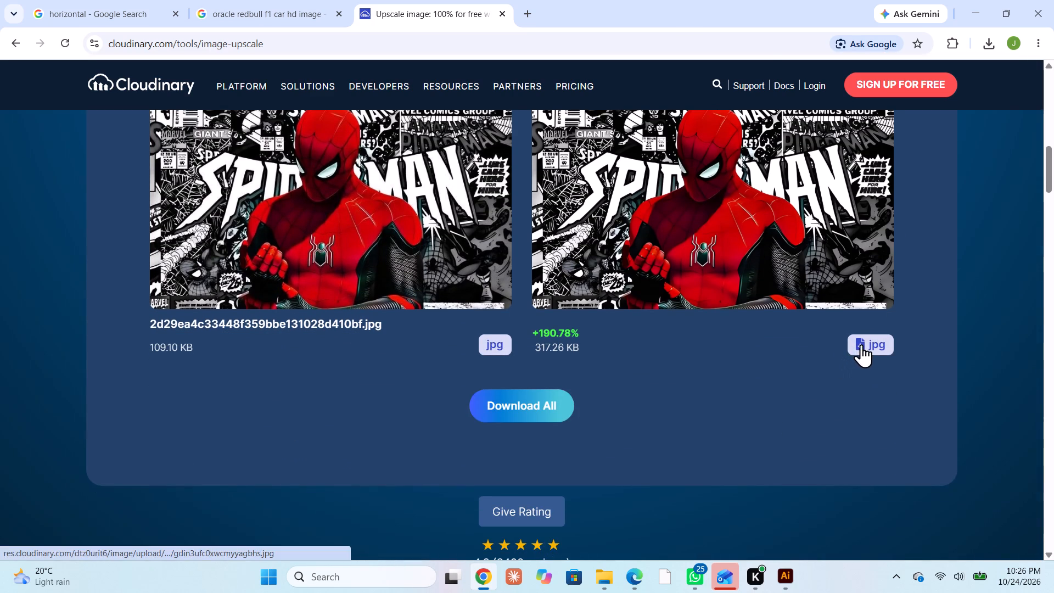
pyautogui.click(861, 344)
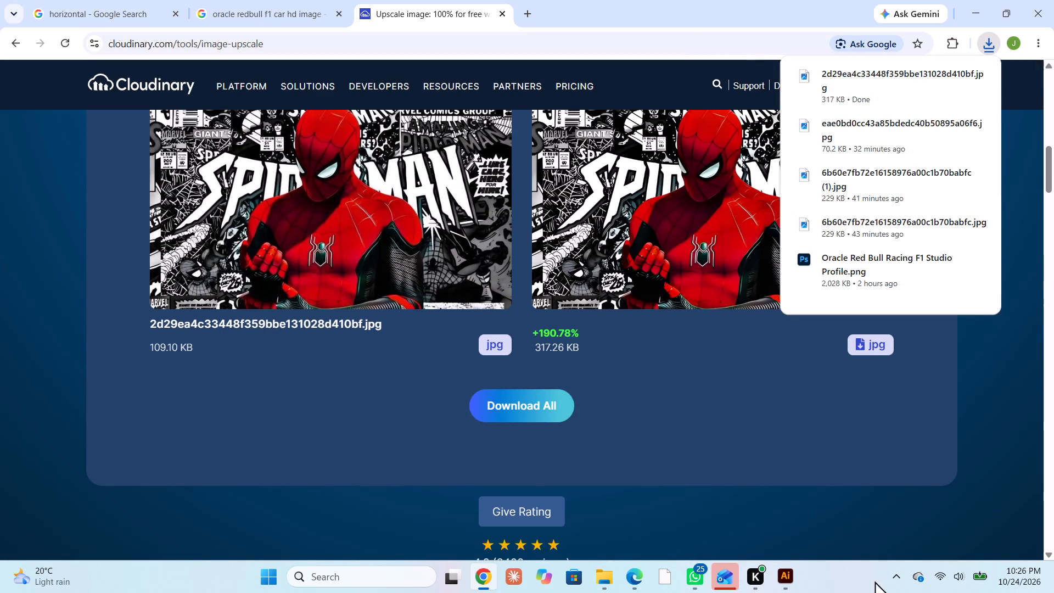
# Switch to Illustrator and delete the Spider-Man and One Piece images from both artboards of POSTER.ai.
pyautogui.click(785, 572)
pyautogui.moveTo(583, 301); pyautogui.dragTo(586, 320)
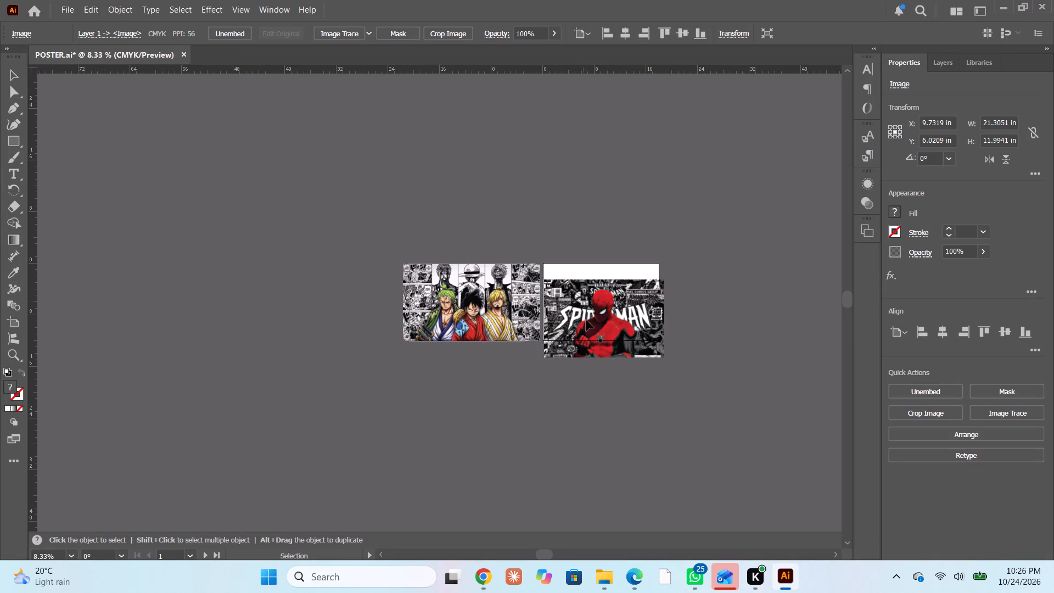
pyautogui.moveTo(586, 320); pyautogui.dragTo(586, 321)
pyautogui.press('Delete')
pyautogui.moveTo(476, 291); pyautogui.dragTo(462, 313)
pyautogui.press('Delete')
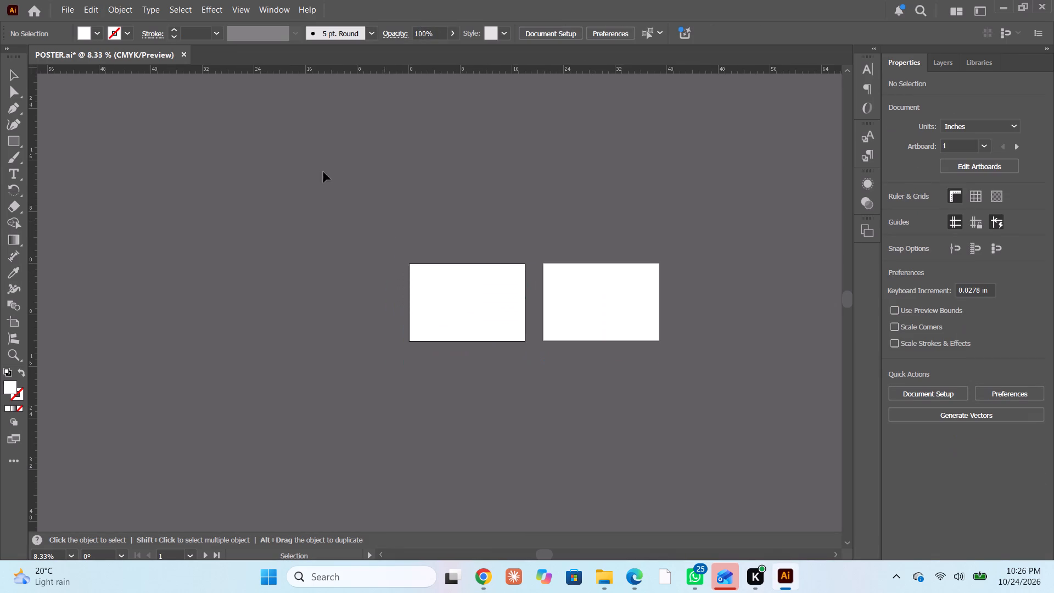
# Place the upscaled Spider-Man JPG from Downloads at full size, about 28.44 × 18.5 in, over the second artboard.
pyautogui.click(75, 8)
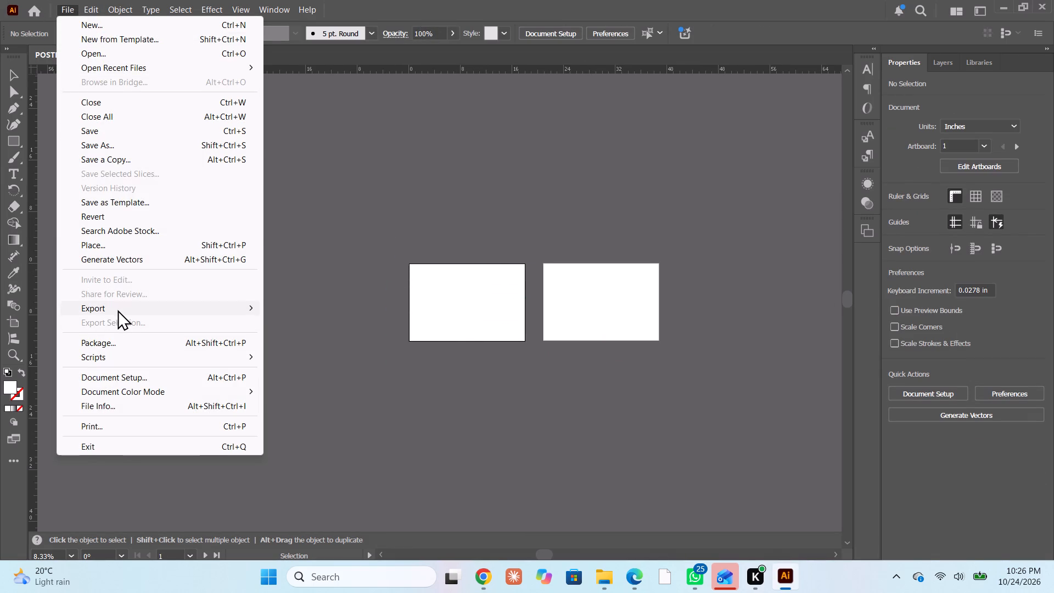
pyautogui.click(119, 309)
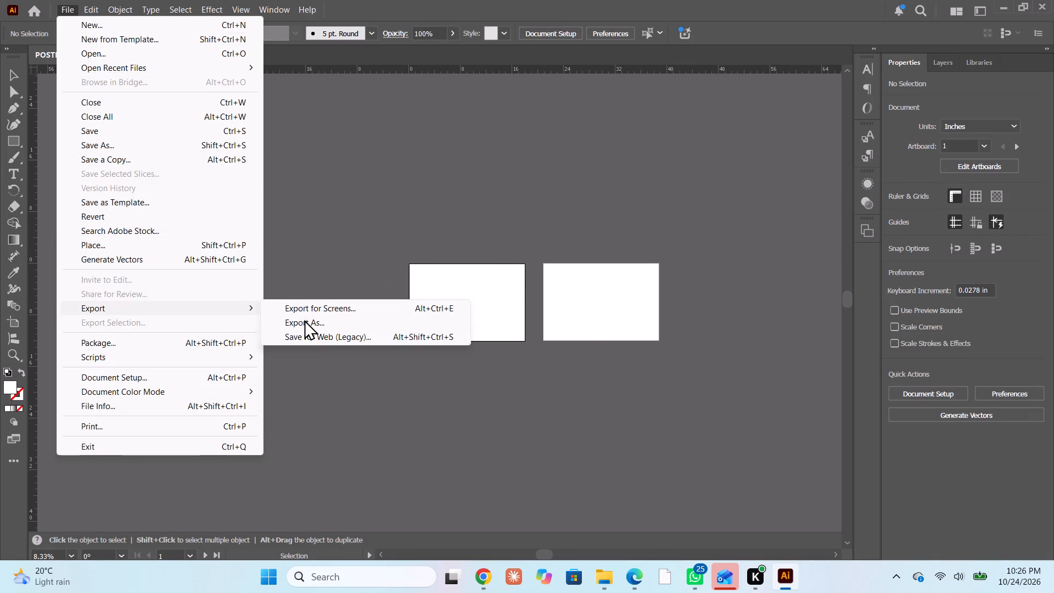
pyautogui.click(107, 242)
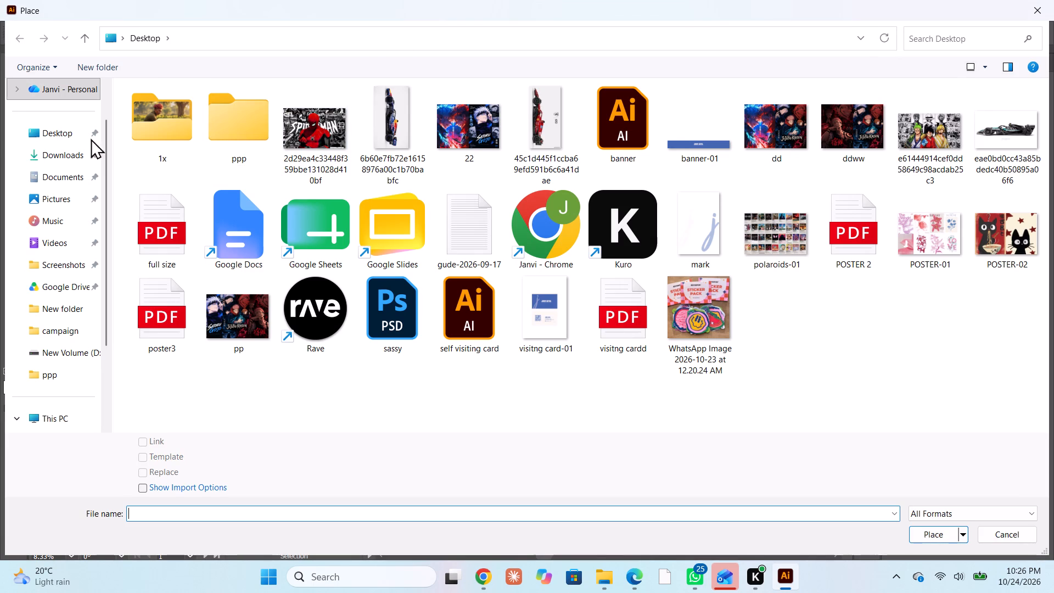
pyautogui.click(64, 150)
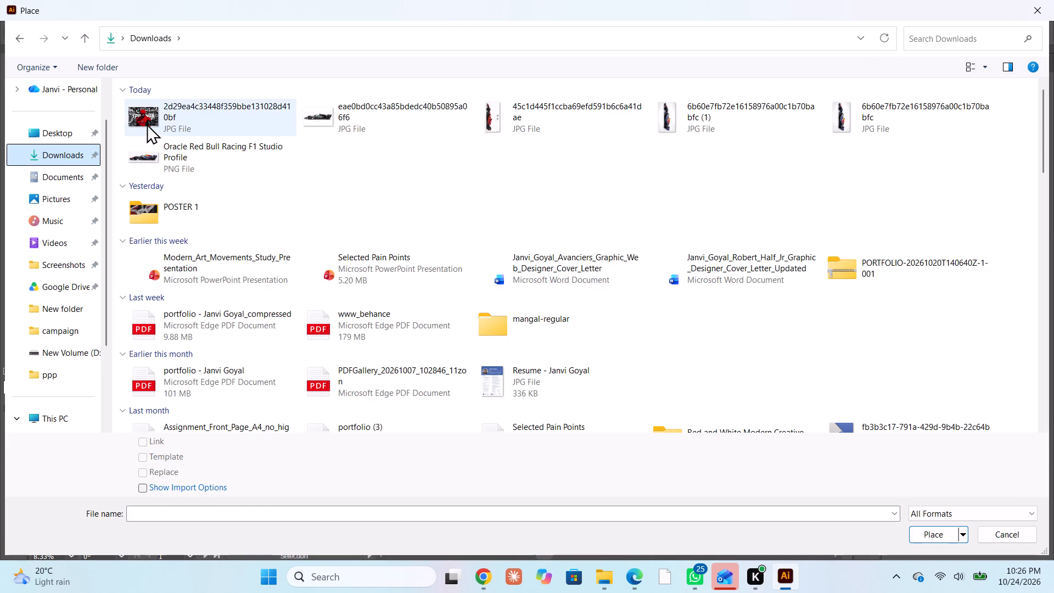
pyautogui.click(147, 124)
pyautogui.click(912, 532)
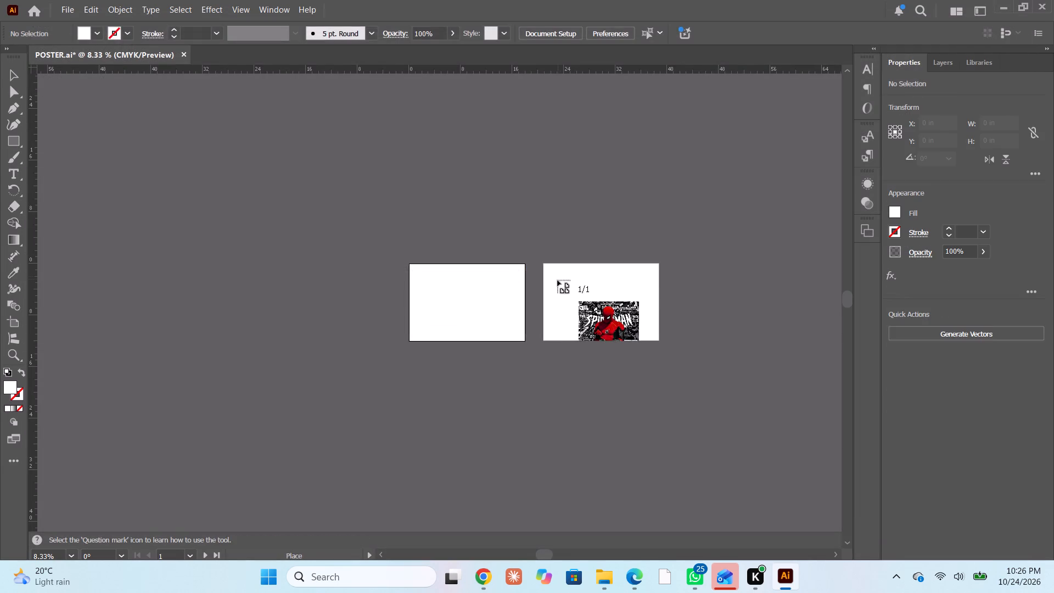
pyautogui.click(557, 279)
pyautogui.moveTo(627, 373); pyautogui.dragTo(601, 340)
# Examine the placed Spider-Man image's sharpness up close, around the chest emblem and lettering.
pyautogui.keyDown('alt'); pyautogui.scroll(5, 614, 317); pyautogui.keyUp('alt')
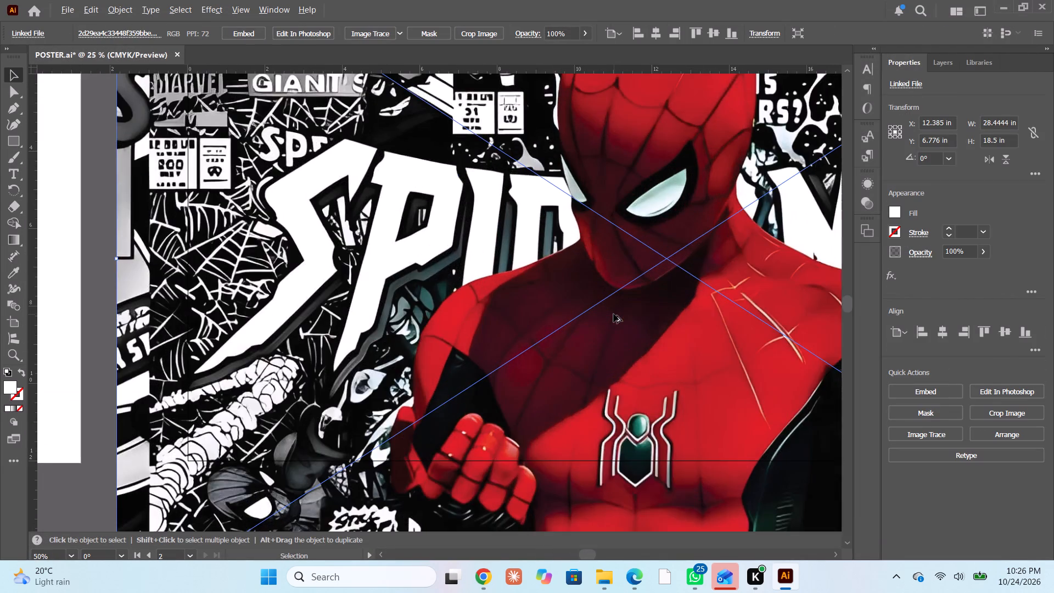
pyautogui.keyDown('alt'); pyautogui.scroll(-3, 556, 276); pyautogui.keyUp('alt')
pyautogui.keyDown('alt'); pyautogui.scroll(2, 596, 329); pyautogui.keyUp('alt')
pyautogui.keyDown('alt'); pyautogui.scroll(-1, 596, 329); pyautogui.keyUp('alt')
pyautogui.keyDown('alt'); pyautogui.scroll(5, 596, 329); pyautogui.keyUp('alt')
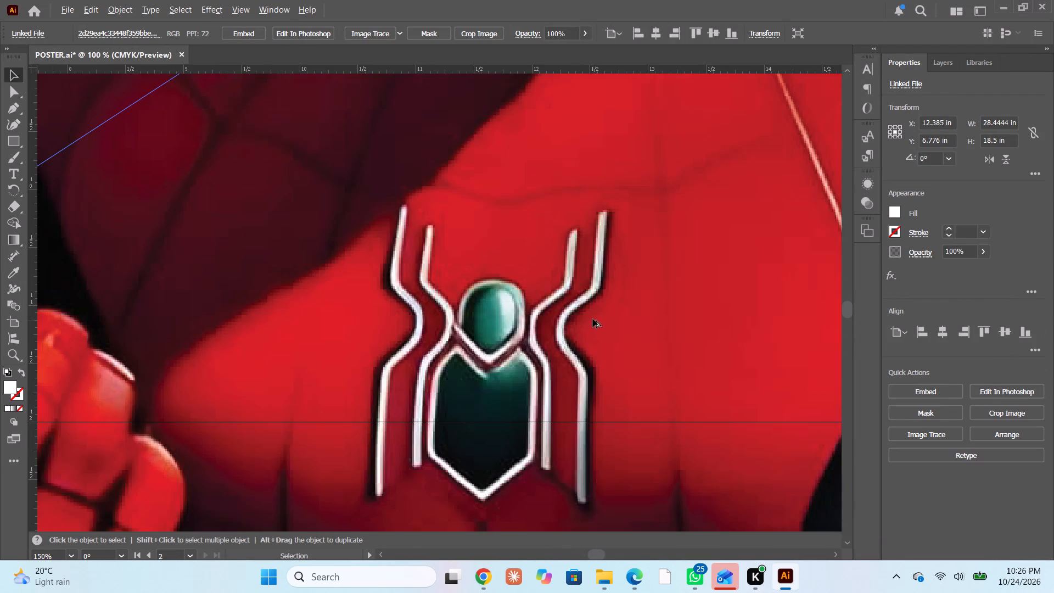
pyautogui.keyDown('alt'); pyautogui.scroll(-4, 591, 311); pyautogui.keyUp('alt')
pyautogui.keyDown('alt'); pyautogui.scroll(1, 591, 311); pyautogui.keyUp('alt')
pyautogui.keyDown('alt'); pyautogui.scroll(-2, 591, 311); pyautogui.keyUp('alt')
pyautogui.keyDown('alt'); pyautogui.scroll(-2, 543, 293); pyautogui.keyUp('alt')
# Align the Spider-Man image's bottom-left corner with the second artboard and scale it proportionally to about 18.58 × 12.09 in.
pyautogui.moveTo(553, 282); pyautogui.dragTo(571, 238)
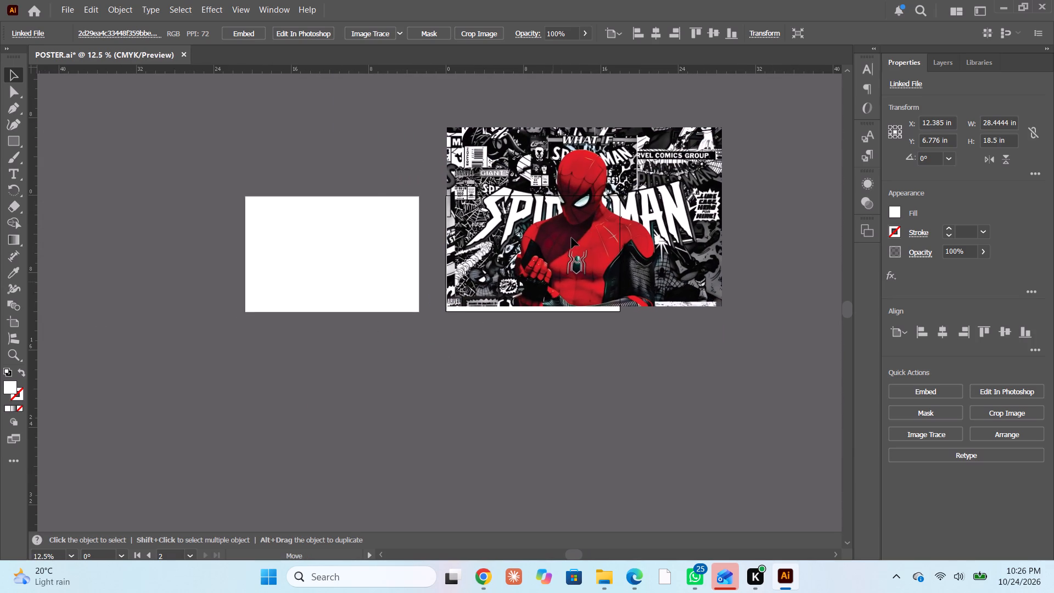
pyautogui.moveTo(571, 238); pyautogui.dragTo(570, 243)
pyautogui.keyDown('alt'); pyautogui.scroll(1, 588, 219); pyautogui.keyUp('alt')
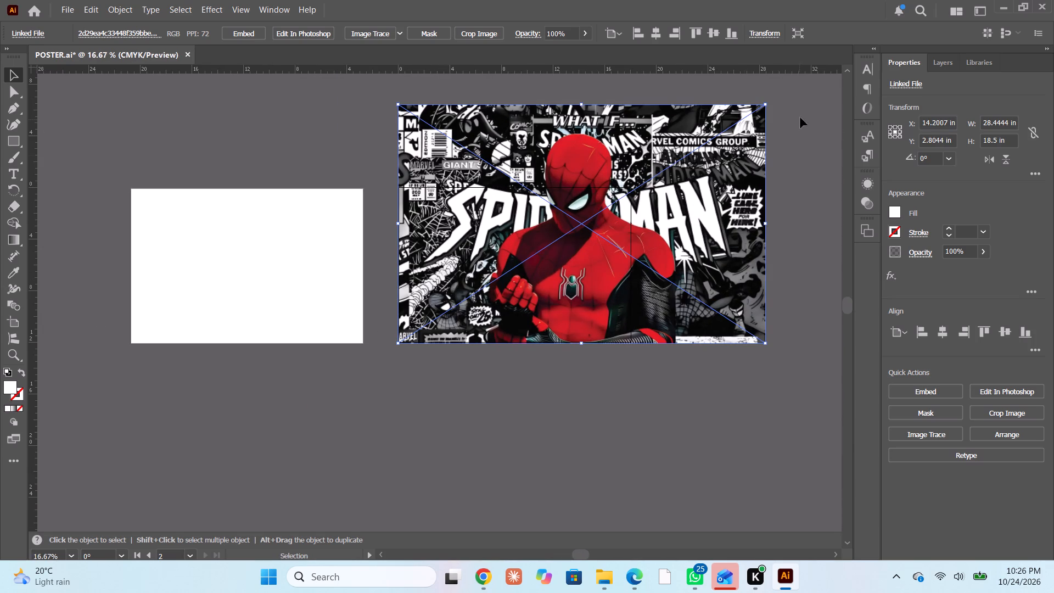
pyautogui.keyDown('shift'); pyautogui.moveTo(765, 104); pyautogui.dragTo(639, 192); pyautogui.keyUp('shift')
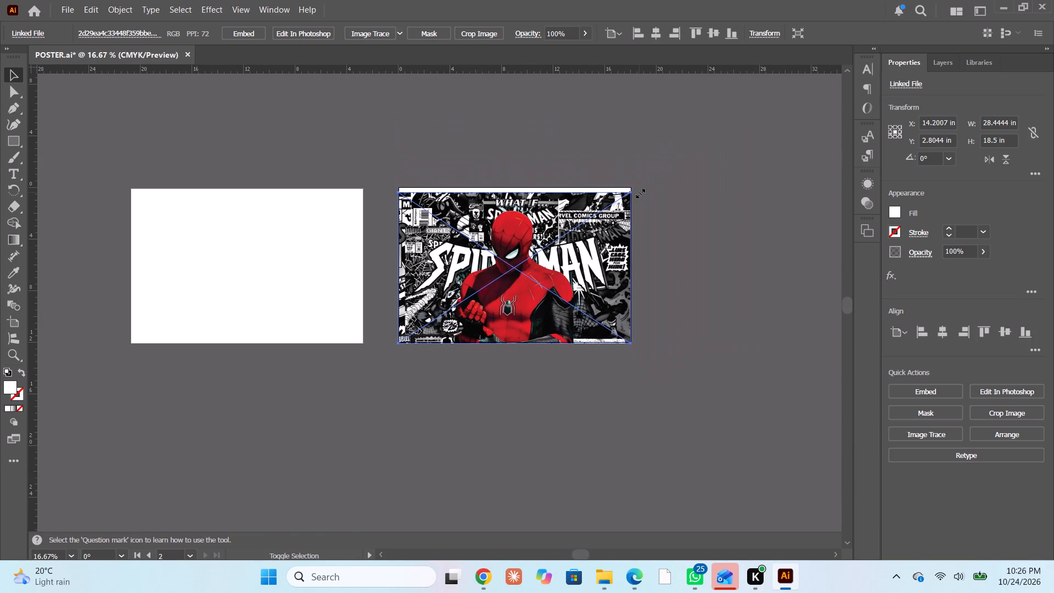
pyautogui.keyDown('shift'); pyautogui.moveTo(639, 192); pyautogui.dragTo(638, 178); pyautogui.keyUp('shift')
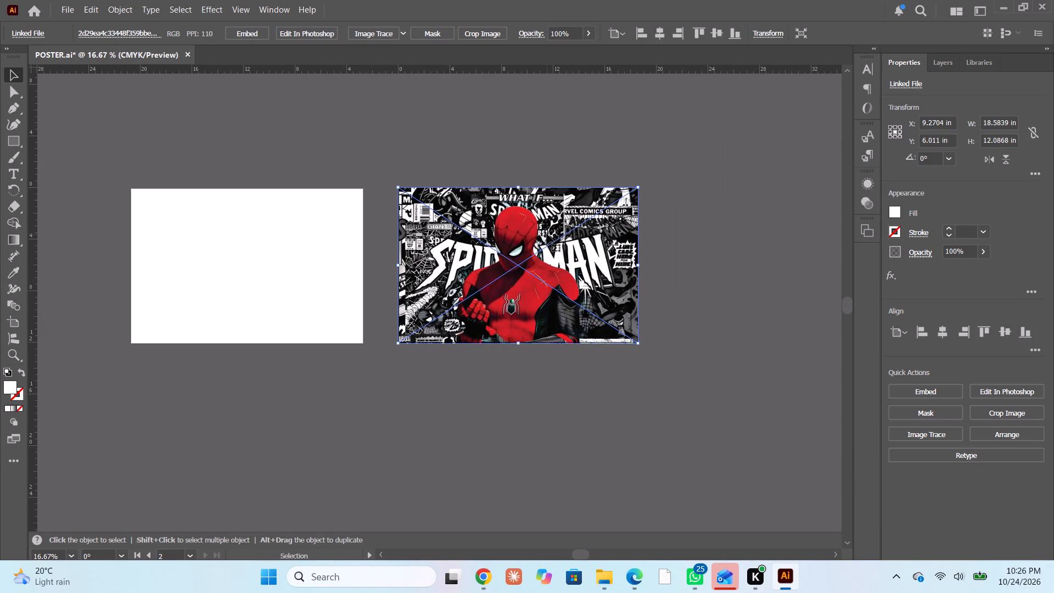
# Examine the resized Spider-Man image's detail up close around the mask and shoulder.
pyautogui.keyDown('alt'); pyautogui.scroll(2, 512, 239); pyautogui.keyUp('alt')
pyautogui.keyDown('alt'); pyautogui.scroll(7, 497, 293); pyautogui.keyUp('alt')
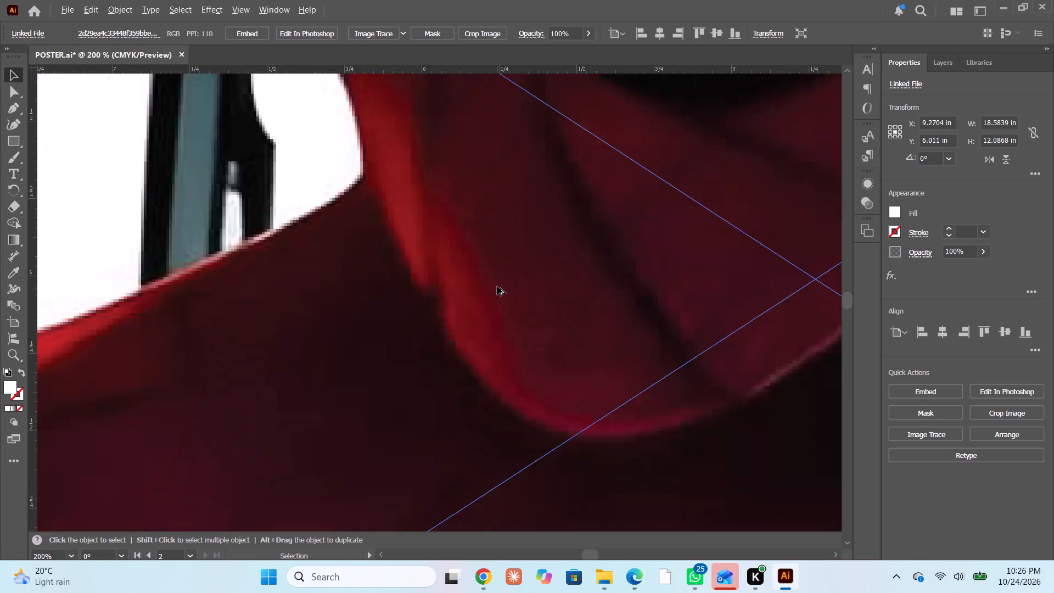
pyautogui.keyDown('alt'); pyautogui.scroll(1, 497, 287); pyautogui.keyUp('alt')
pyautogui.keyDown('alt'); pyautogui.scroll(-11, 499, 276); pyautogui.keyUp('alt')
# Centre the Spider-Man image horizontally over the second artboard and scale it down slightly to about 18.53 × 12.05 in.
pyautogui.click(496, 291)
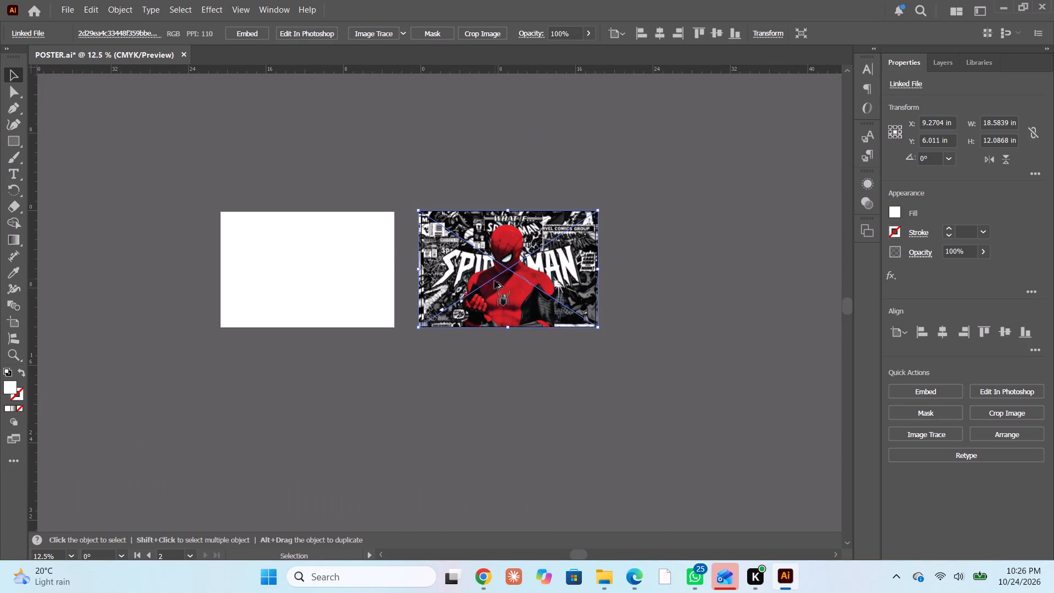
pyautogui.keyDown('alt'); pyautogui.scroll(2, 496, 269); pyautogui.keyUp('alt')
pyautogui.keyDown('alt'); pyautogui.scroll(2, 601, 216); pyautogui.keyUp('alt')
pyautogui.scroll(3, 693, 149)
pyautogui.scroll(1, 741, 139)
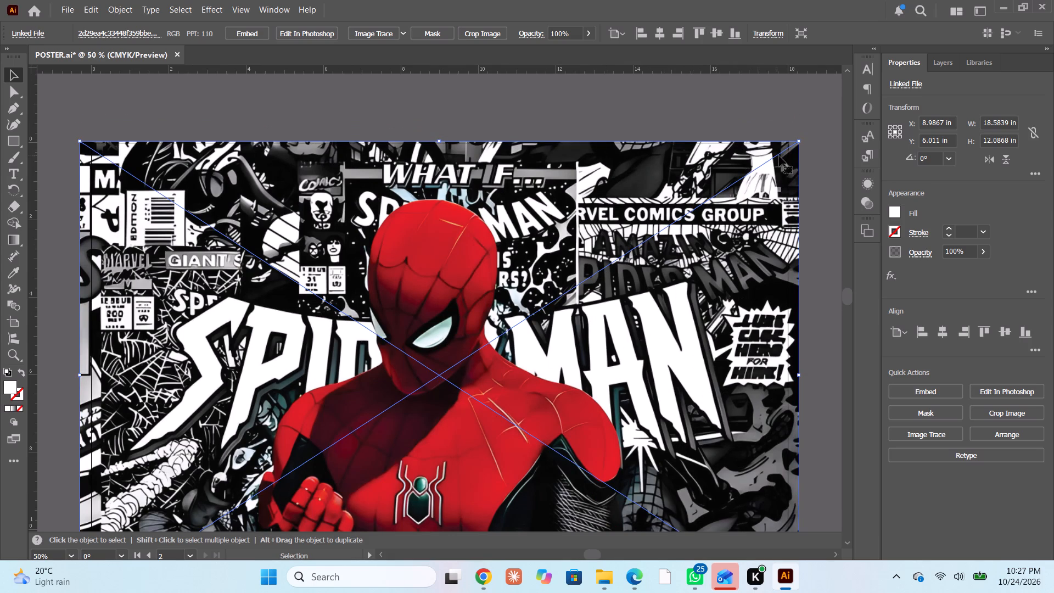
pyautogui.keyDown('shift'); pyautogui.click(798, 141); pyautogui.keyUp('shift')
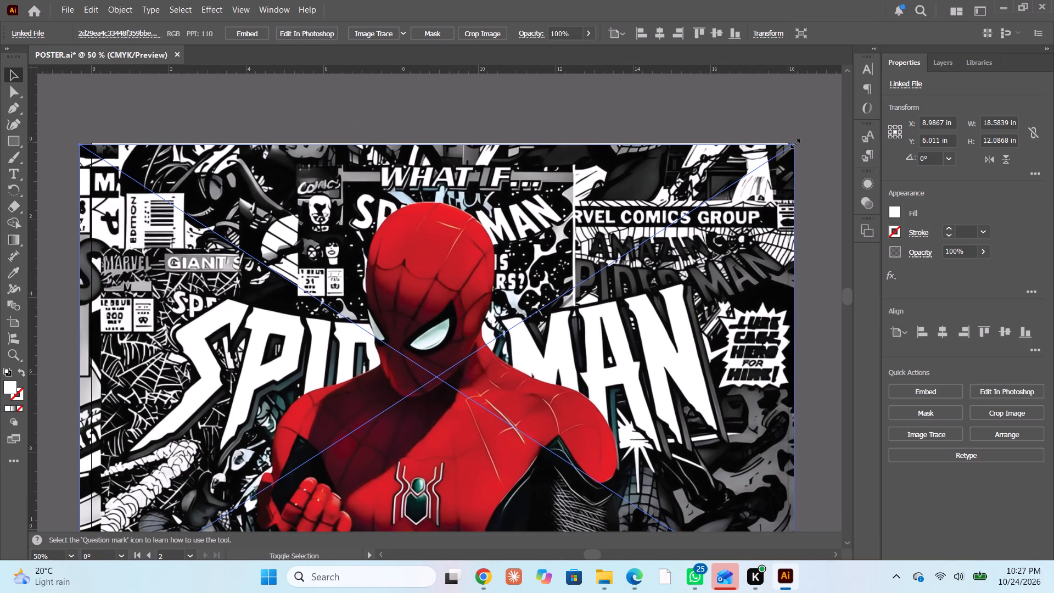
# Fine-position the Spider-Man image at about X 9.00 in and nudge it upward in small increments to cover the second artboard.
pyautogui.scroll(-12, 647, 253)
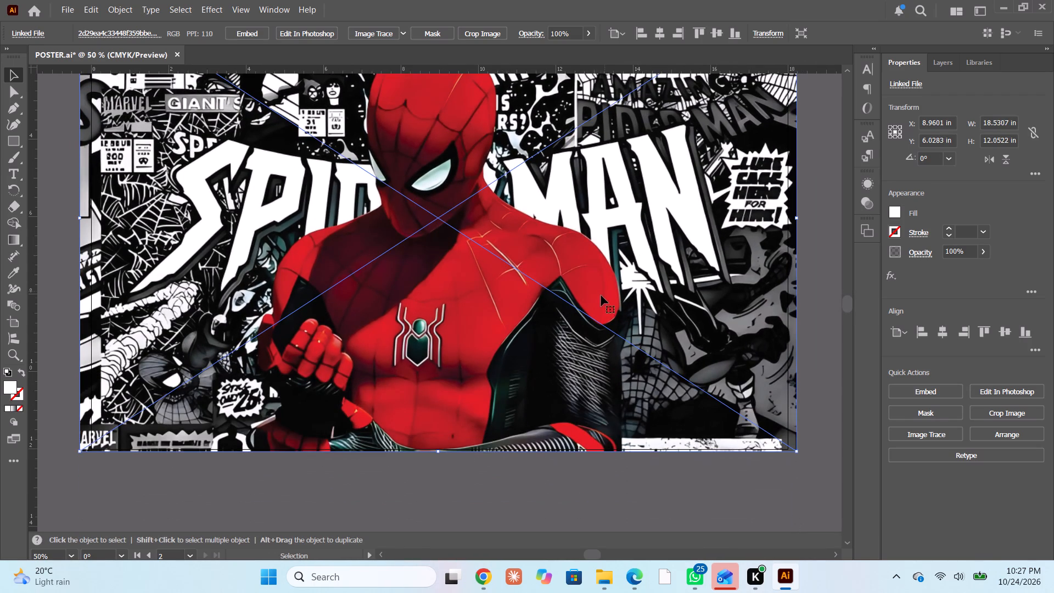
pyautogui.click(601, 298)
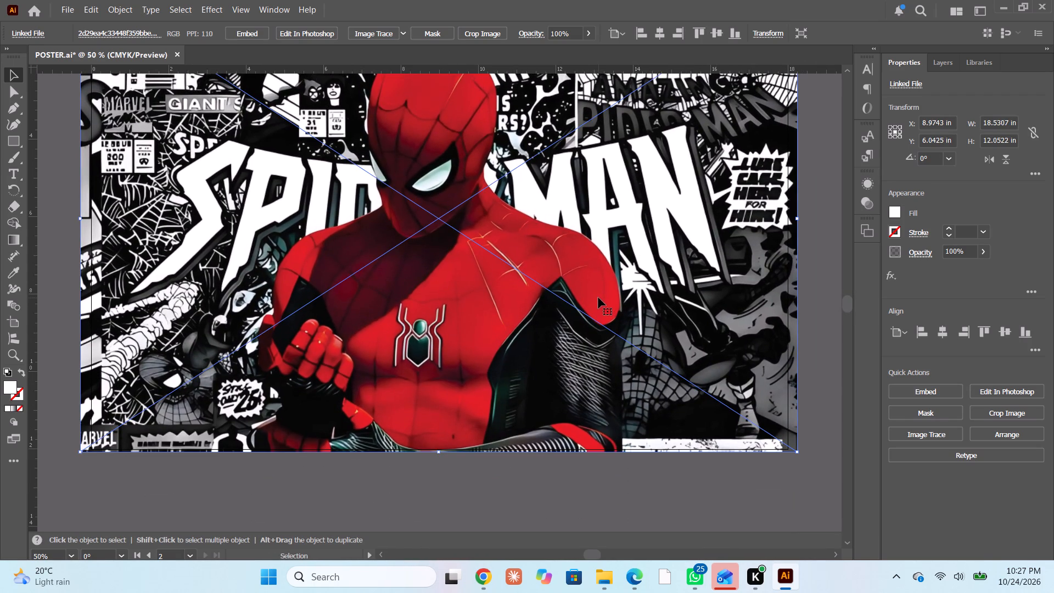
pyautogui.press('Left')
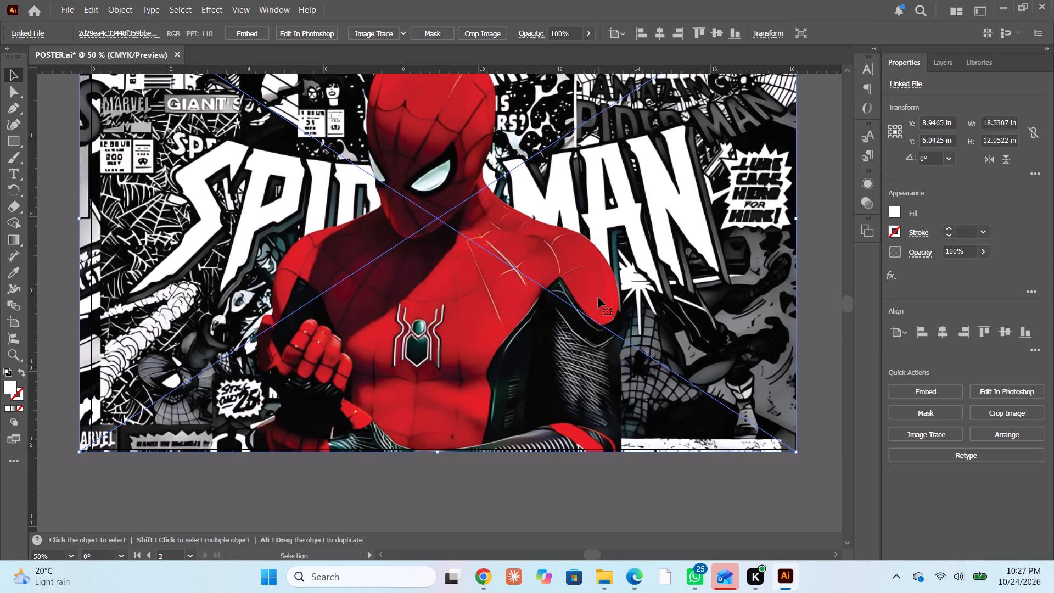
pyautogui.press('Right')
pyautogui.press('Right')
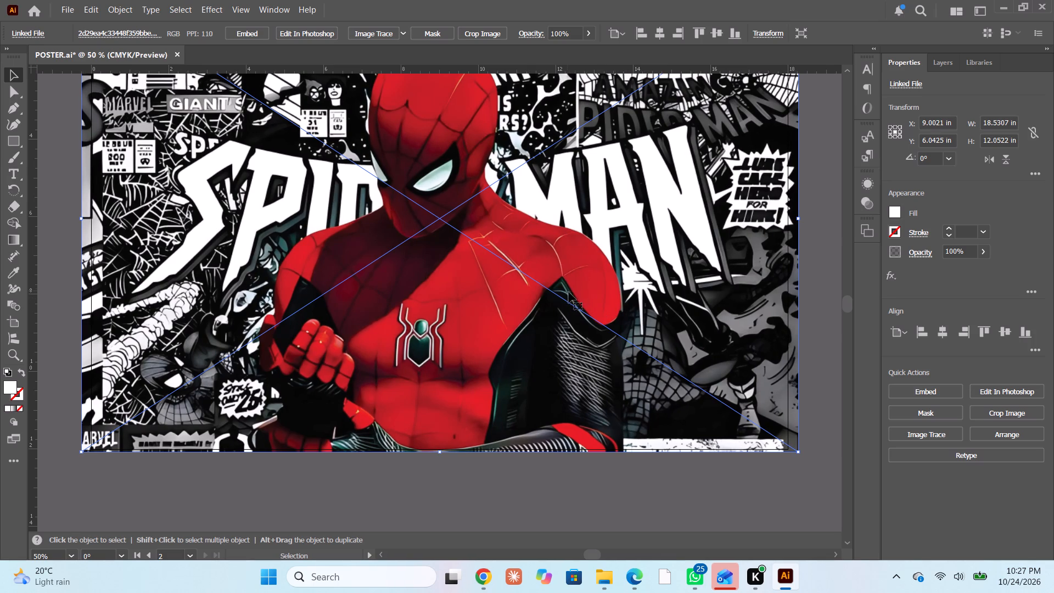
pyautogui.scroll(1, 570, 292)
pyautogui.press('Up')
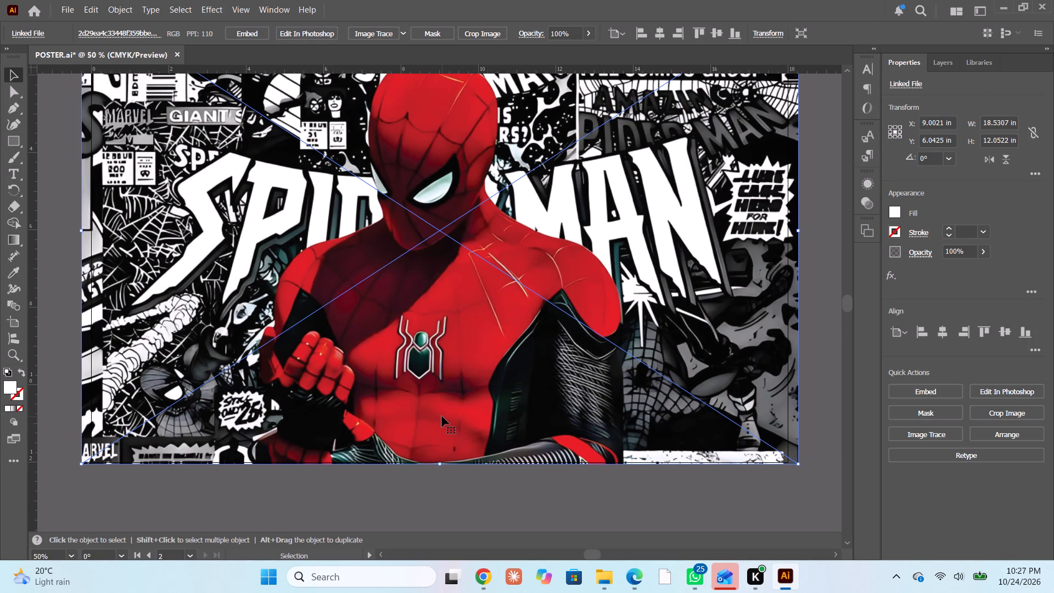
pyautogui.press('Up')
pyautogui.press('Up')
pyautogui.press('Down')
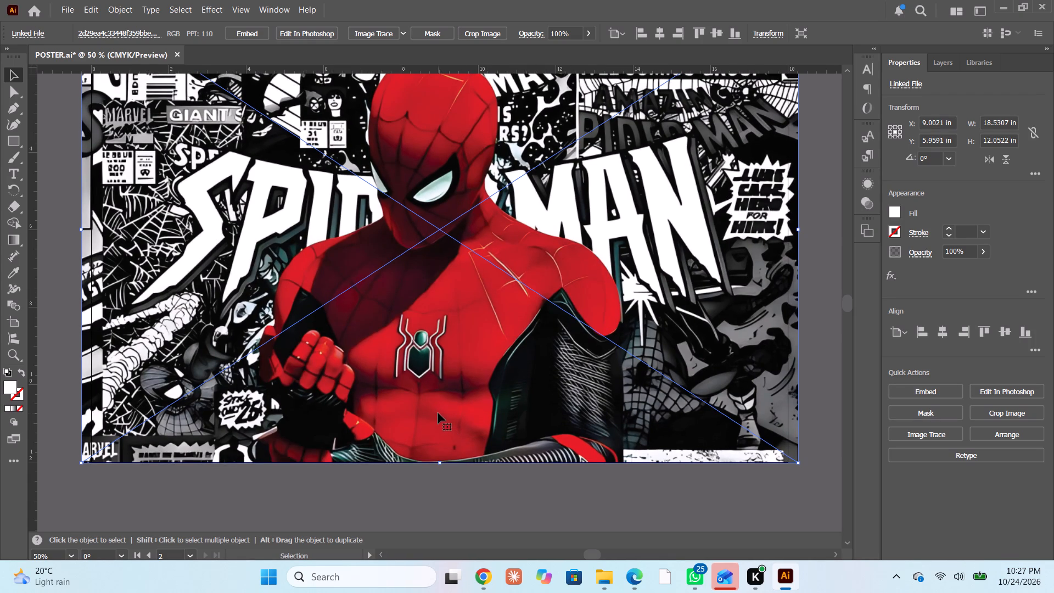
# Deselect the Spider-Man image on the second artboard.
pyautogui.keyDown('alt'); pyautogui.scroll(-2, 393, 399); pyautogui.keyUp('alt')
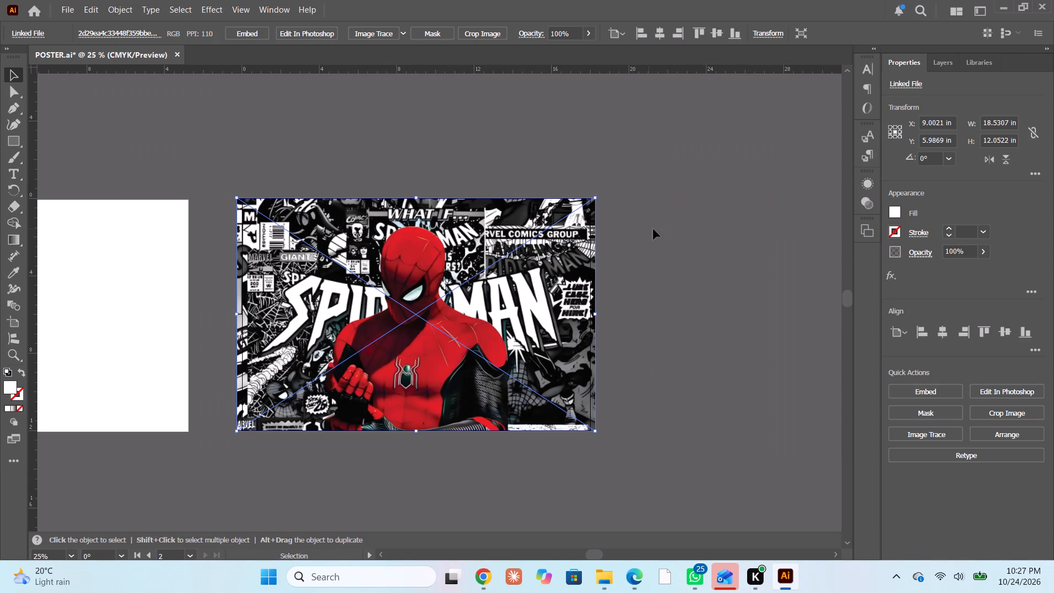
pyautogui.click(653, 229)
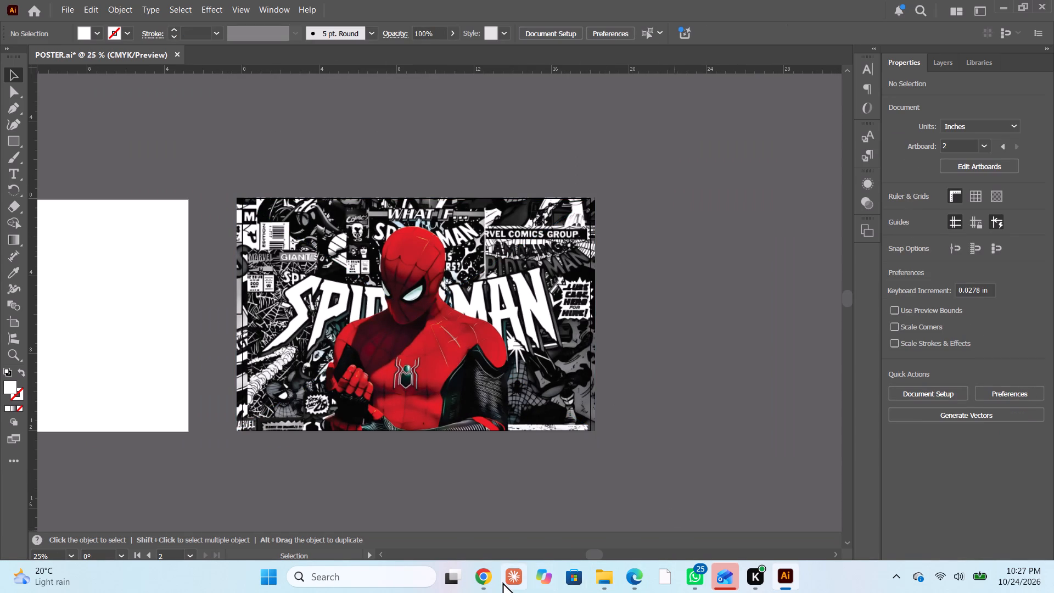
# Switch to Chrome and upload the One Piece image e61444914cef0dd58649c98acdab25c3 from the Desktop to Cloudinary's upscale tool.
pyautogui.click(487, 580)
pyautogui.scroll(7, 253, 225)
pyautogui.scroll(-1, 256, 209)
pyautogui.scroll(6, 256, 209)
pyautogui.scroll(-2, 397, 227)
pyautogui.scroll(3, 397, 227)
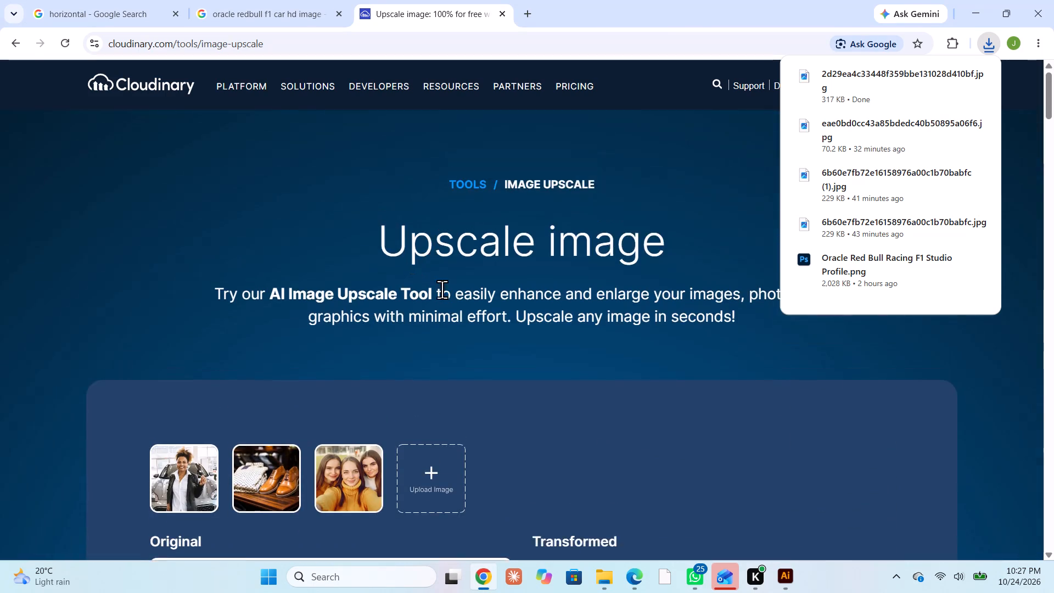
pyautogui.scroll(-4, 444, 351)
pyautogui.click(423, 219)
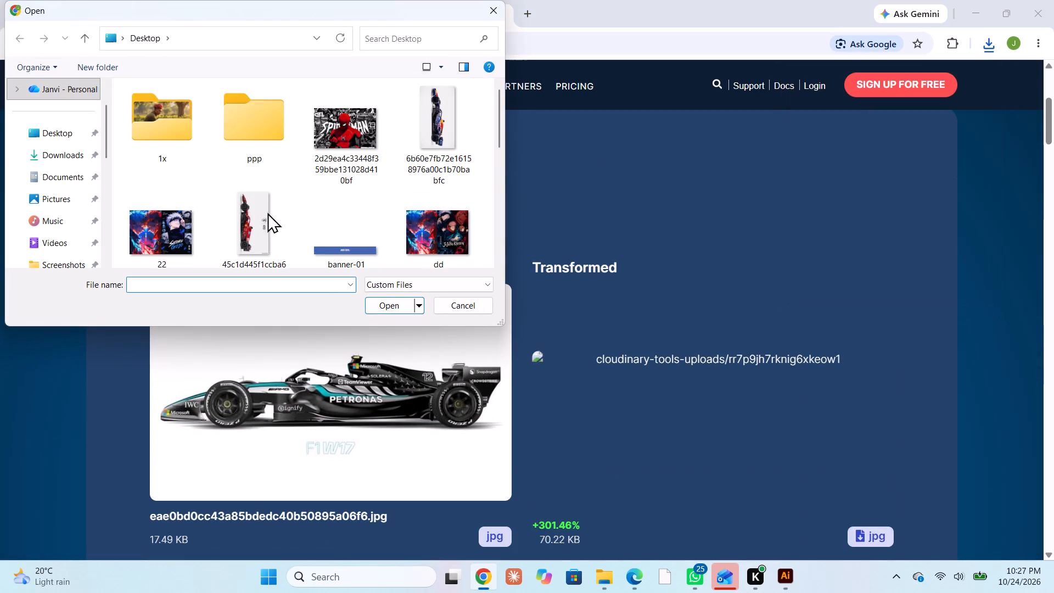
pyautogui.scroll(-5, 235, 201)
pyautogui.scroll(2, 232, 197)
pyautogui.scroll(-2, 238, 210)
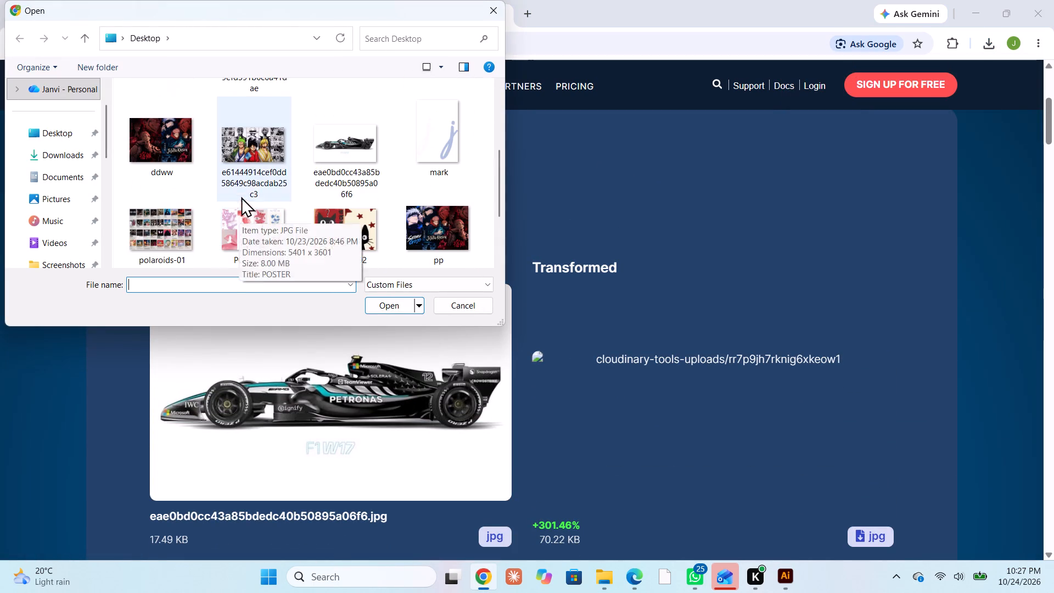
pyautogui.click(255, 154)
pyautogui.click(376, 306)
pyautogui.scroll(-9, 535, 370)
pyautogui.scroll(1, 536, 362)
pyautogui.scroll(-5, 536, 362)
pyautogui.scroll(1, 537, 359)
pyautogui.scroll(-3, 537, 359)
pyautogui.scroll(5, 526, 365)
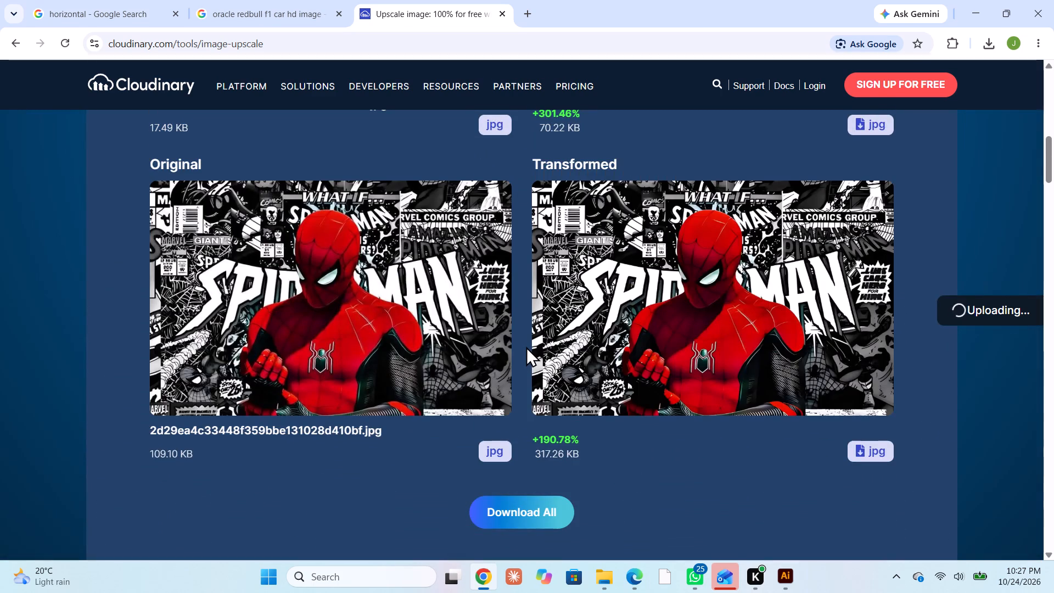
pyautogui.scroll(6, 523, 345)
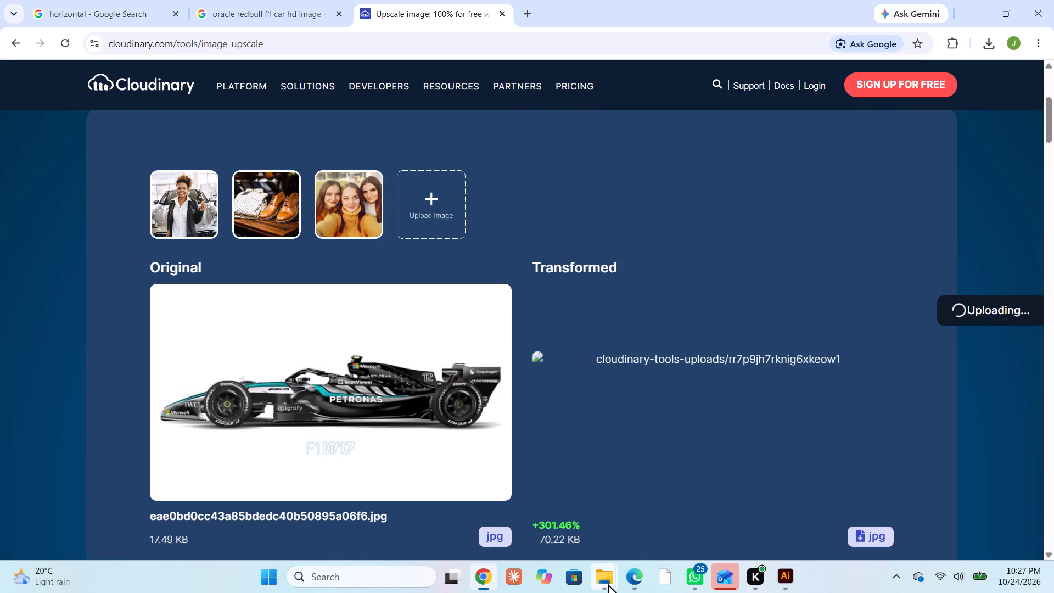
# Switch to the Desktop folder in File Explorer and open the image 22 in a maximised Photos window.
pyautogui.click(551, 527)
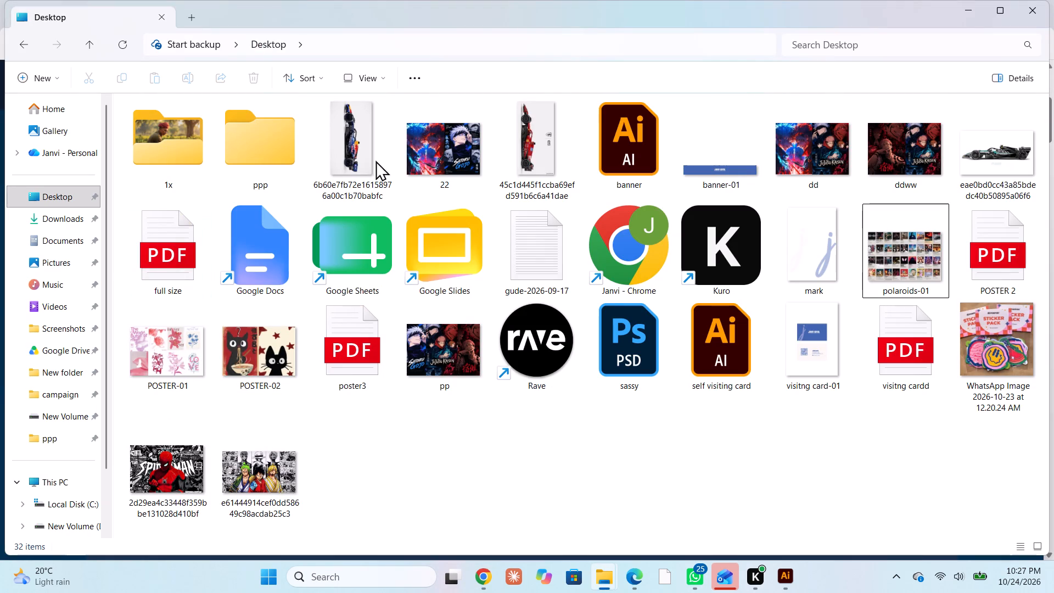
pyautogui.doubleClick(440, 148)
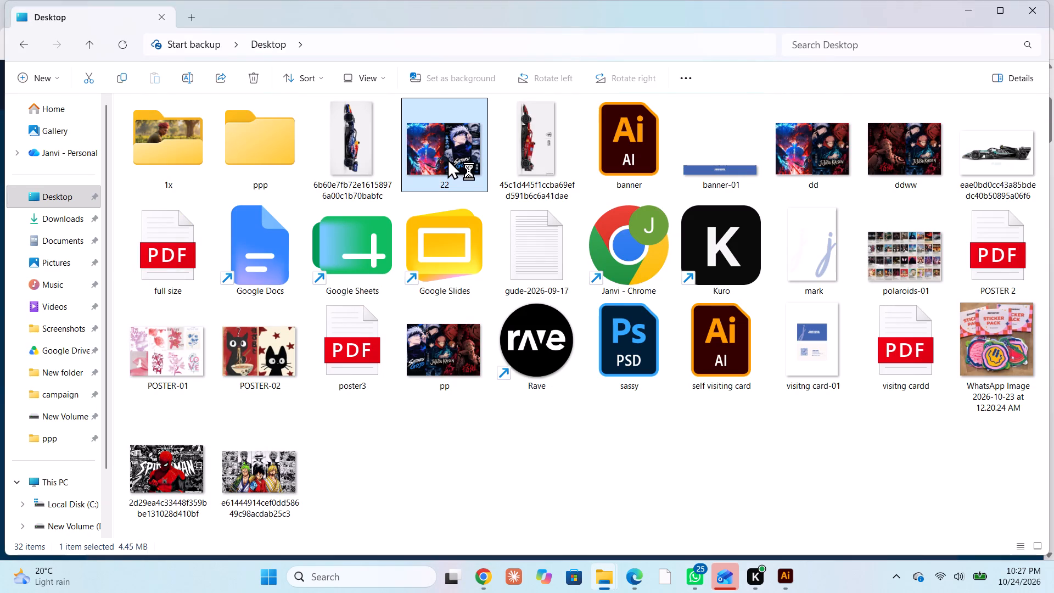
pyautogui.click(447, 159)
pyautogui.rightClick(445, 159)
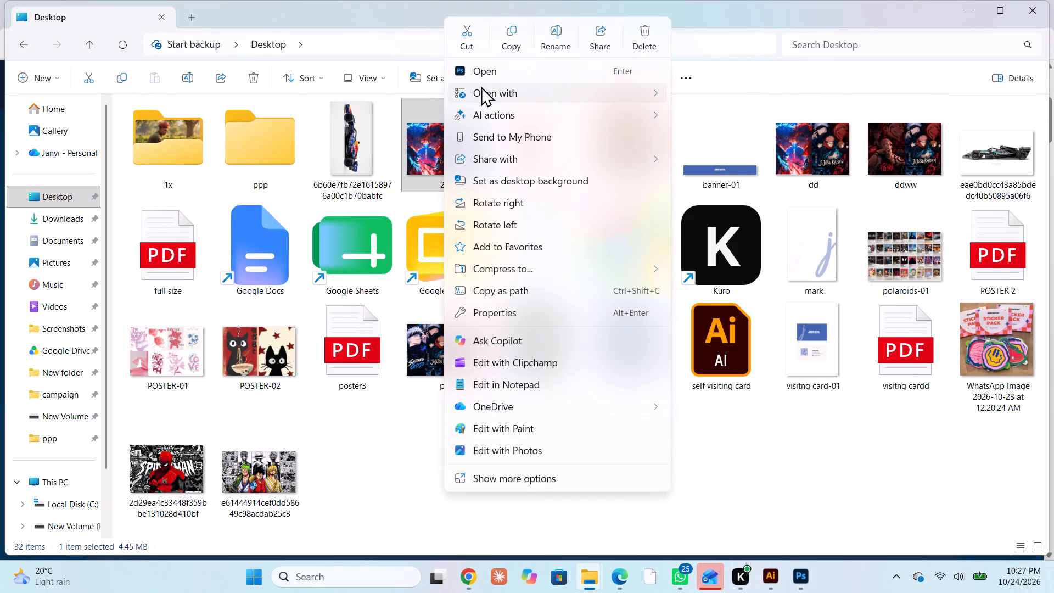
pyautogui.click(481, 86)
pyautogui.click(720, 165)
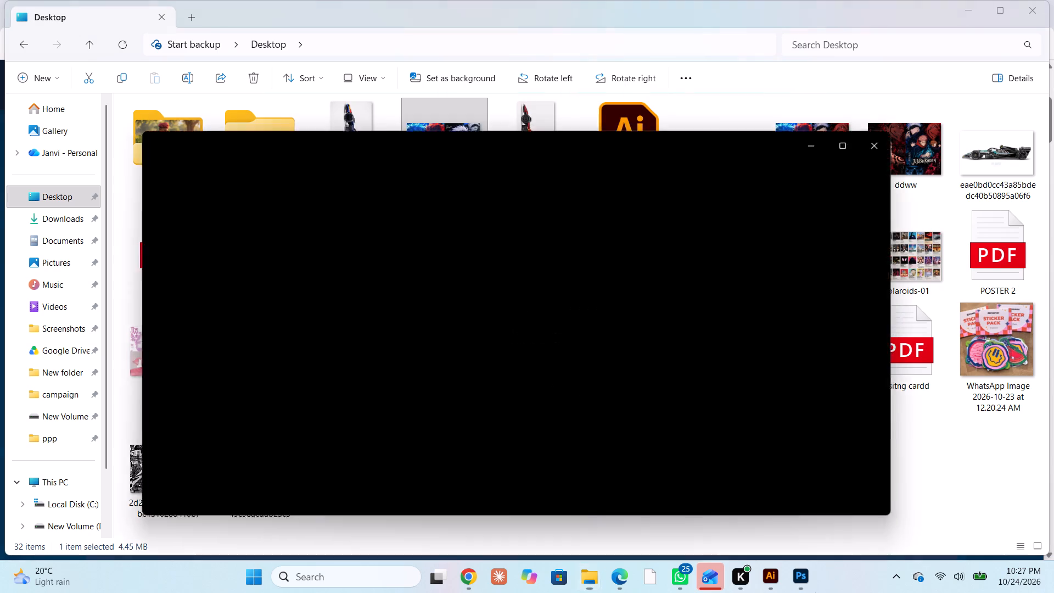
pyautogui.click(828, 455)
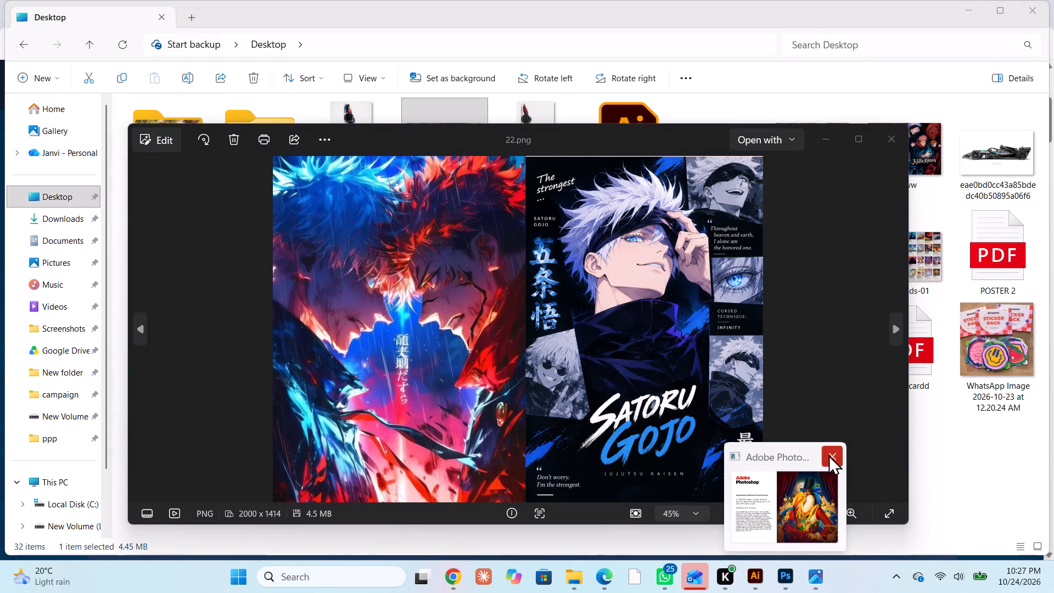
pyautogui.click(858, 137)
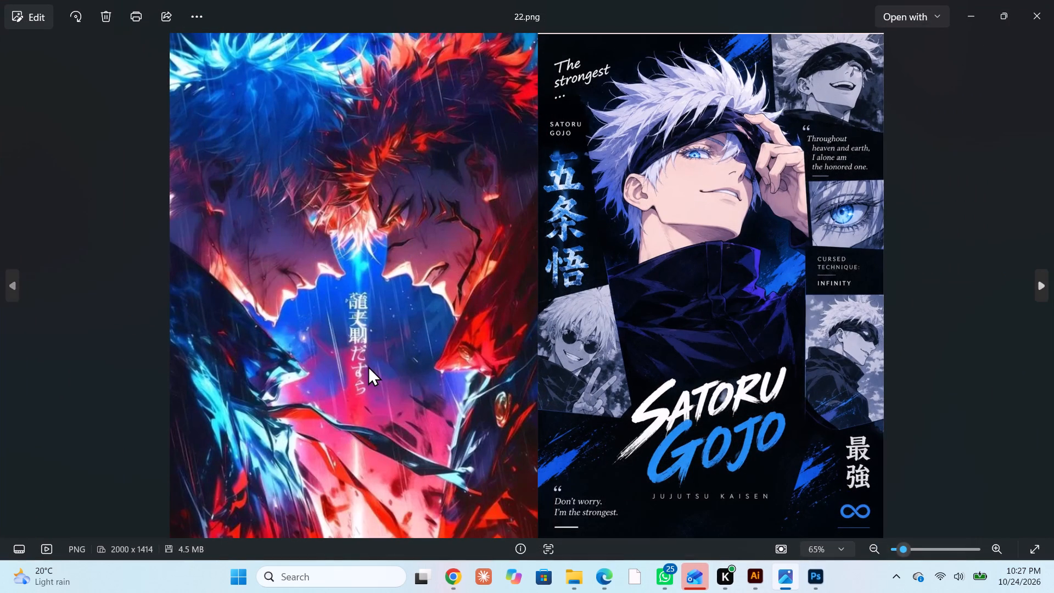
# Examine the two-panel anime image 22.png up close for image quality, including the face-off artwork and Satoru Gojo panel.
pyautogui.keyDown('alt'); pyautogui.scroll(7, 396, 315); pyautogui.keyUp('alt')
pyautogui.keyDown('alt'); pyautogui.scroll(-2, 478, 325); pyautogui.keyUp('alt')
pyautogui.keyDown('alt'); pyautogui.scroll(12, 480, 322); pyautogui.keyUp('alt')
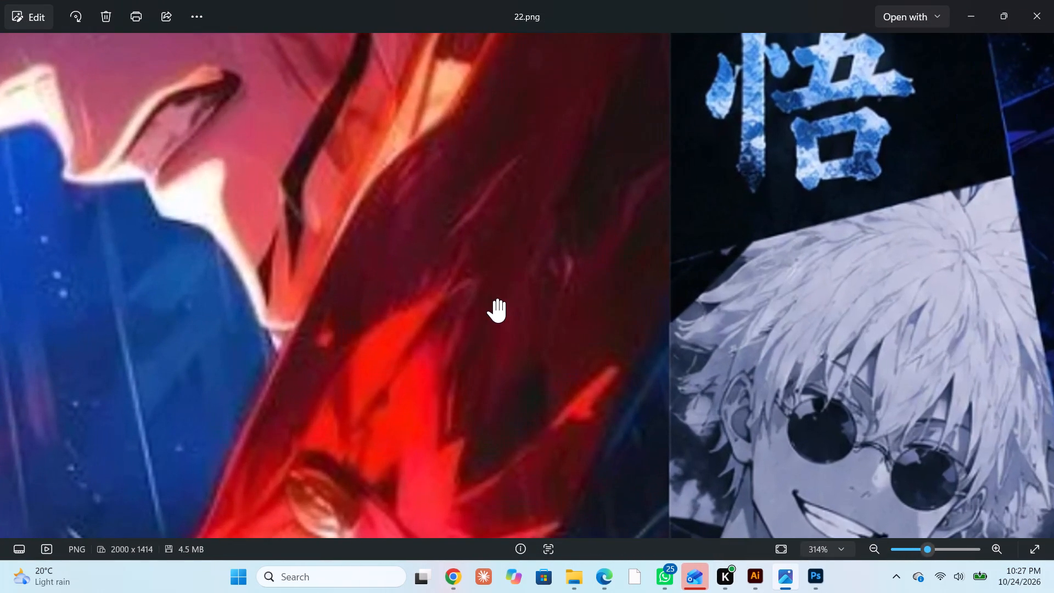
pyautogui.keyDown('alt'); pyautogui.scroll(-8, 494, 299); pyautogui.keyUp('alt')
pyautogui.keyDown('alt'); pyautogui.scroll(1, 498, 284); pyautogui.keyUp('alt')
pyautogui.keyDown('alt'); pyautogui.scroll(-5, 498, 284); pyautogui.keyUp('alt')
pyautogui.keyDown('alt'); pyautogui.scroll(-1, 220, 186); pyautogui.keyUp('alt')
pyautogui.keyDown('alt'); pyautogui.scroll(3, 232, 180); pyautogui.keyUp('alt')
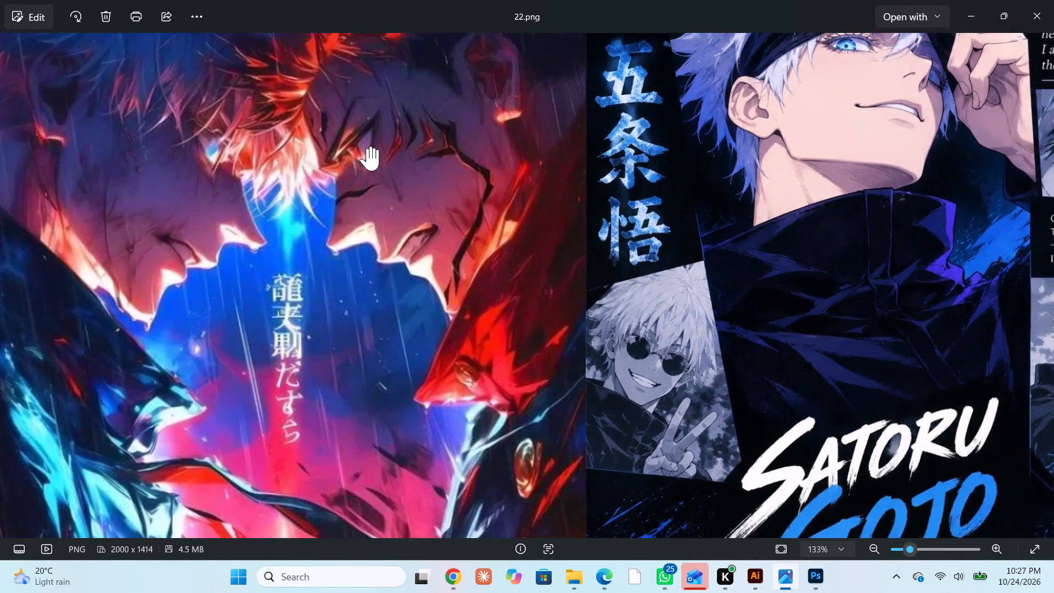
pyautogui.keyDown('alt'); pyautogui.scroll(5, 367, 148); pyautogui.keyUp('alt')
pyautogui.keyDown('alt'); pyautogui.scroll(-2, 410, 199); pyautogui.keyUp('alt')
pyautogui.keyDown('alt'); pyautogui.scroll(14, 410, 200); pyautogui.keyUp('alt')
pyautogui.keyDown('alt'); pyautogui.scroll(-2, 372, 217); pyautogui.keyUp('alt')
pyautogui.keyDown('alt'); pyautogui.scroll(1, 372, 217); pyautogui.keyUp('alt')
pyautogui.keyDown('alt'); pyautogui.scroll(-3, 372, 217); pyautogui.keyUp('alt')
pyautogui.keyDown('alt'); pyautogui.scroll(2, 372, 217); pyautogui.keyUp('alt')
pyautogui.keyDown('alt'); pyautogui.scroll(-10, 372, 217); pyautogui.keyUp('alt')
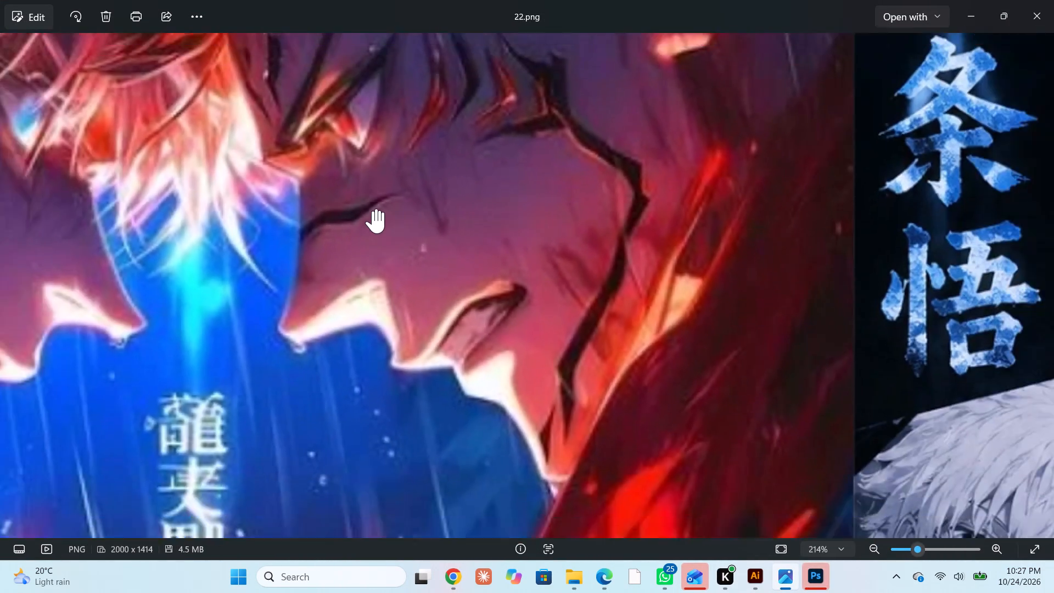
pyautogui.keyDown('alt'); pyautogui.scroll(-2, 373, 210); pyautogui.keyUp('alt')
pyautogui.keyDown('alt'); pyautogui.scroll(2, 373, 210); pyautogui.keyUp('alt')
pyautogui.keyDown('alt'); pyautogui.scroll(-6, 373, 210); pyautogui.keyUp('alt')
pyautogui.keyDown('alt'); pyautogui.scroll(1, 373, 210); pyautogui.keyUp('alt')
pyautogui.keyDown('alt'); pyautogui.scroll(-15, 373, 210); pyautogui.keyUp('alt')
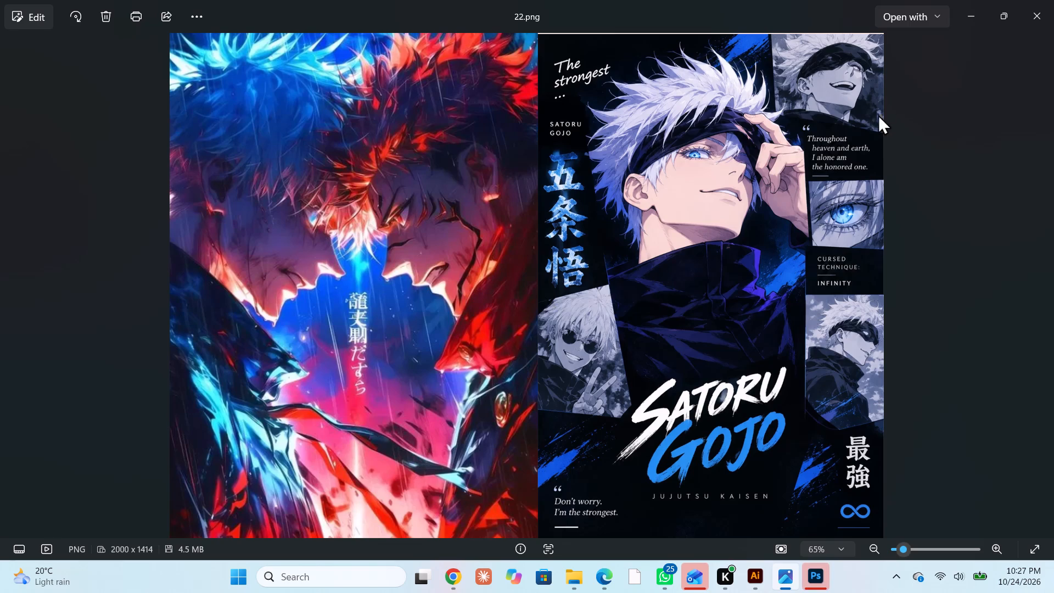
pyautogui.click(968, 15)
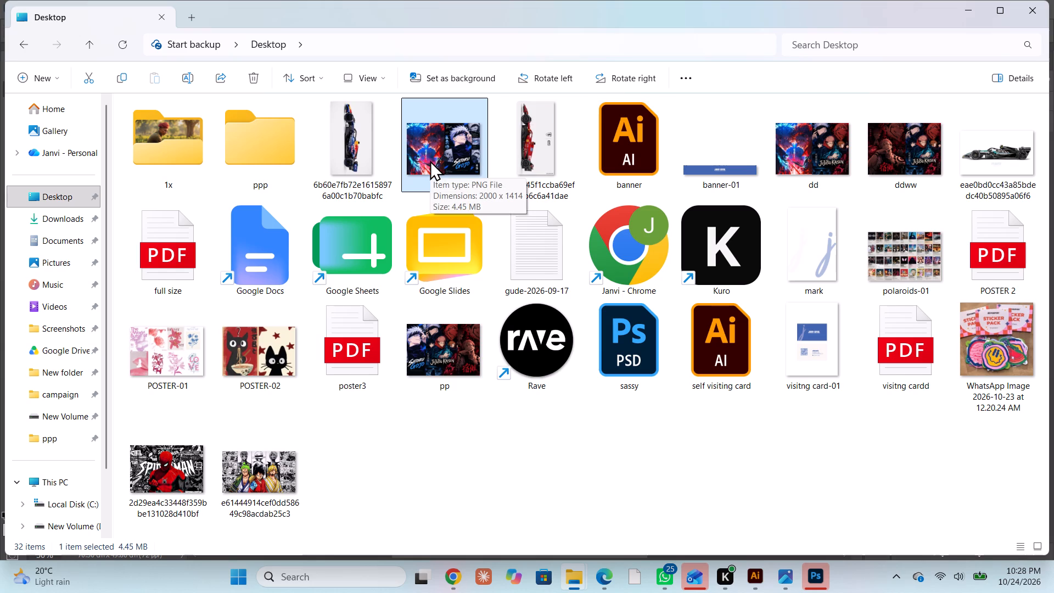
# Delete the images pp, 22 and the Spider-Man picture 2d29ea4c33448f359bbe131028d410bf from the Desktop folder.
pyautogui.click(435, 353)
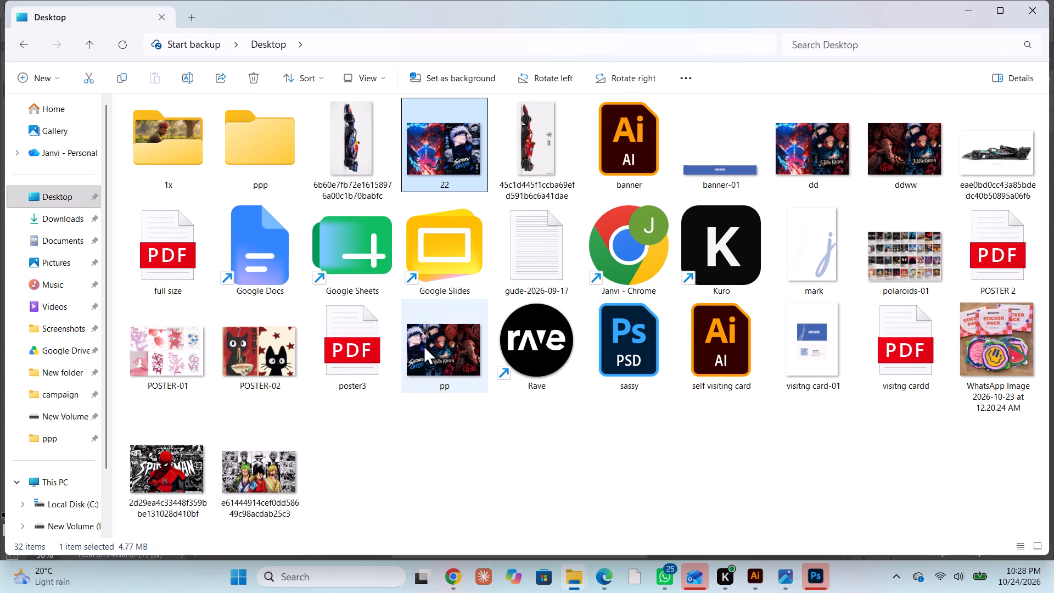
pyautogui.press('Delete')
pyautogui.click(439, 141)
pyautogui.press('Delete')
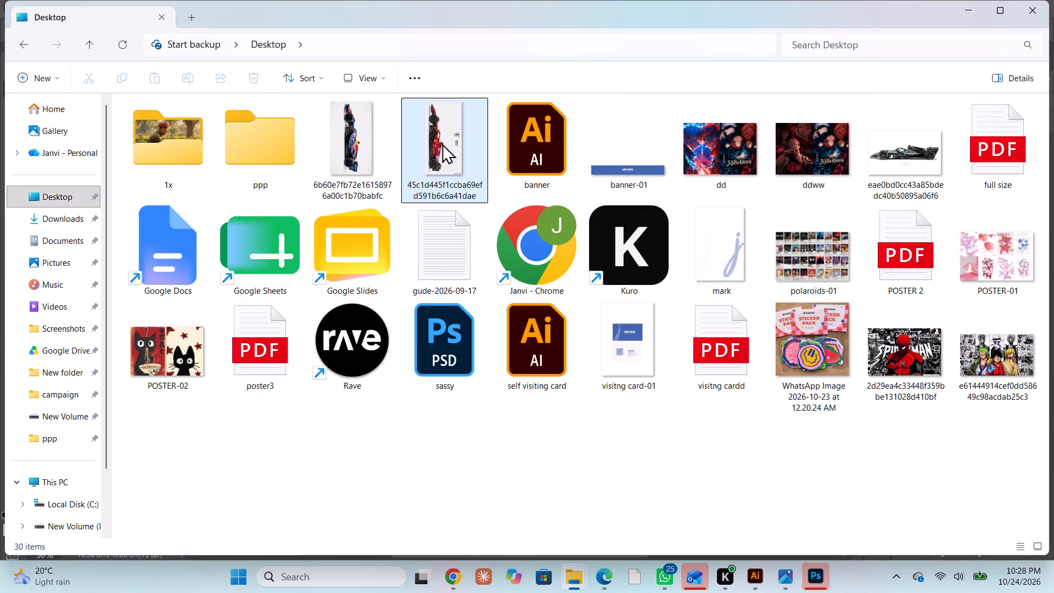
pyautogui.click(875, 354)
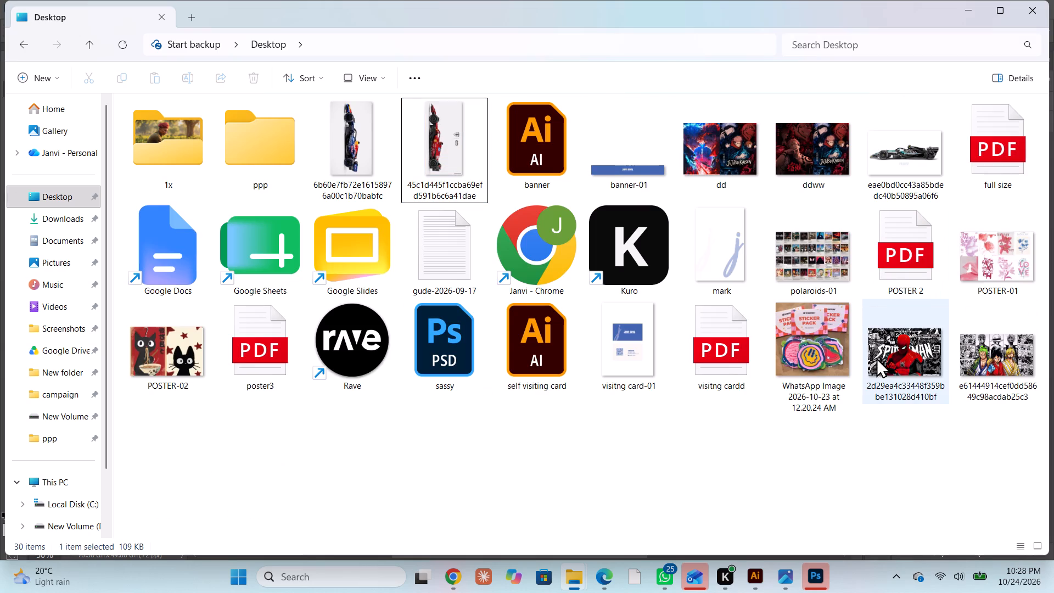
pyautogui.press('Delete')
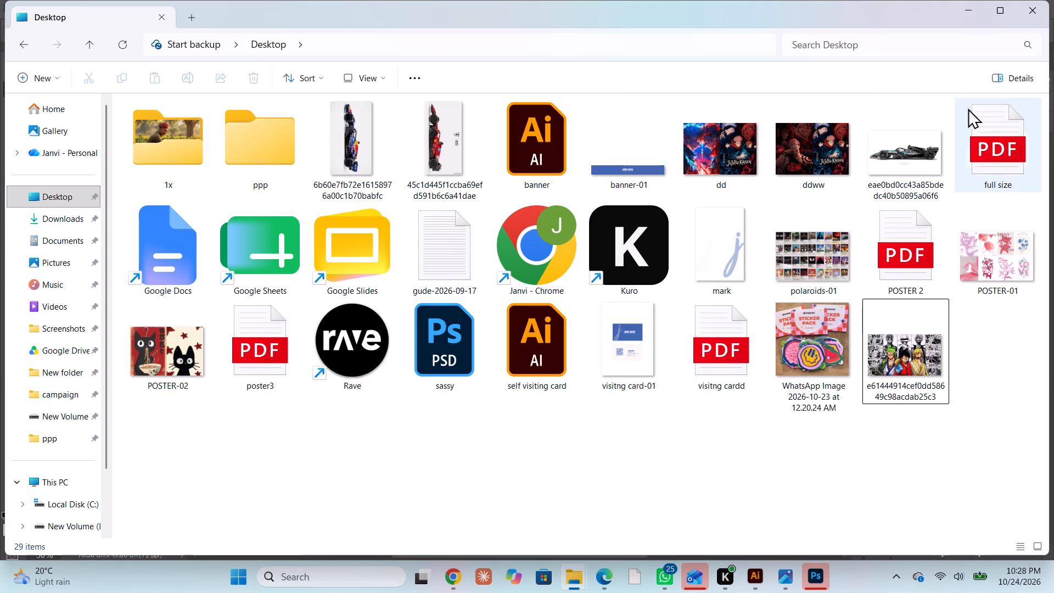
pyautogui.click(969, 10)
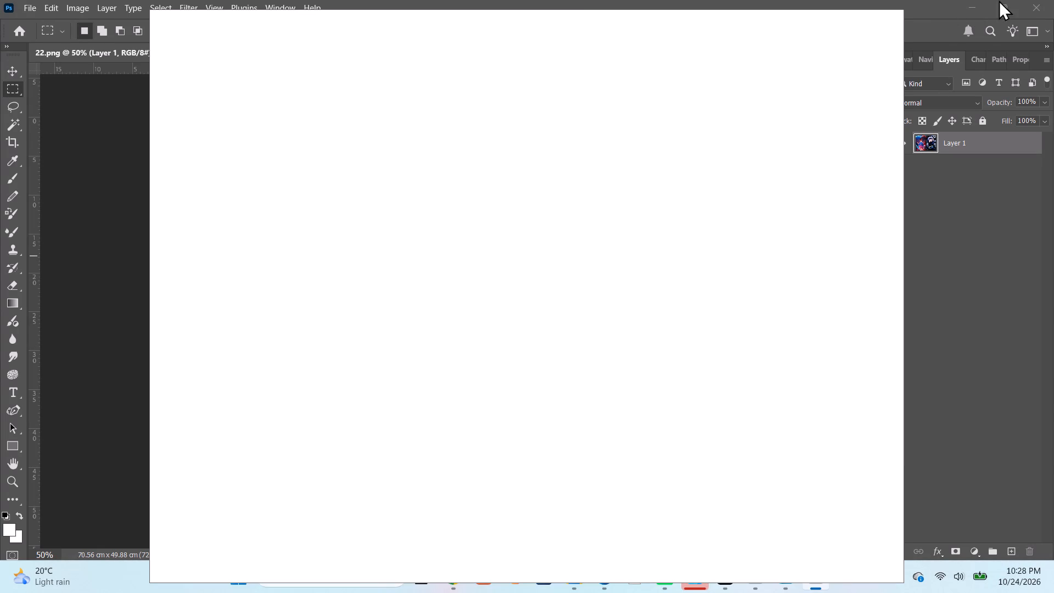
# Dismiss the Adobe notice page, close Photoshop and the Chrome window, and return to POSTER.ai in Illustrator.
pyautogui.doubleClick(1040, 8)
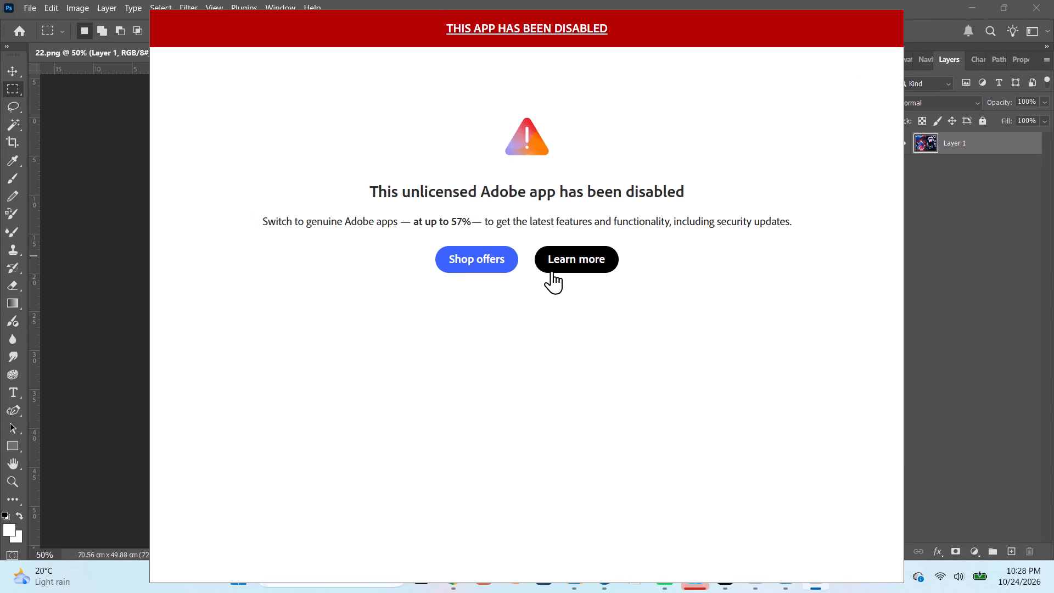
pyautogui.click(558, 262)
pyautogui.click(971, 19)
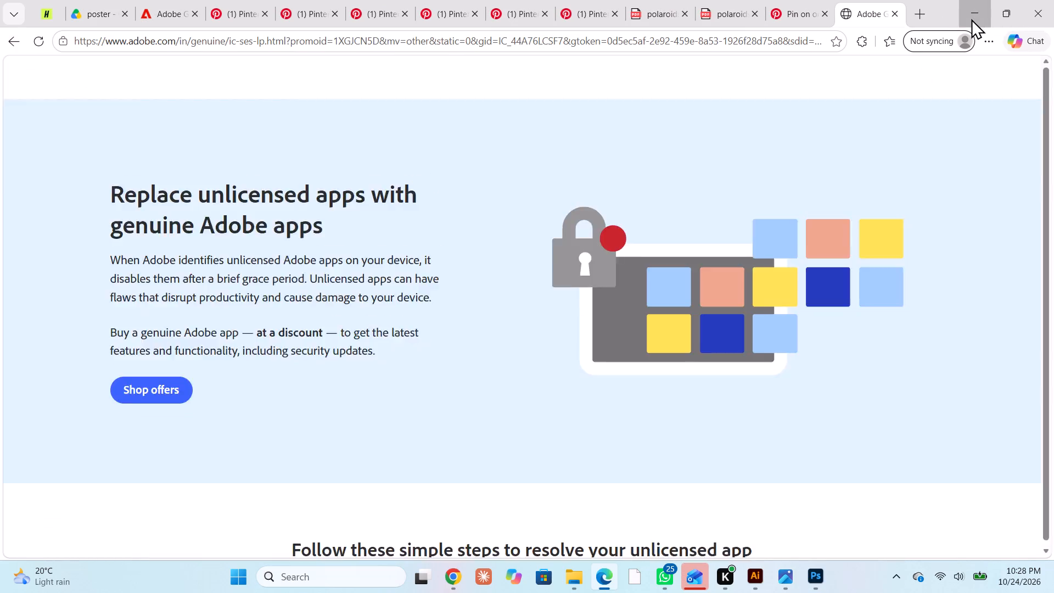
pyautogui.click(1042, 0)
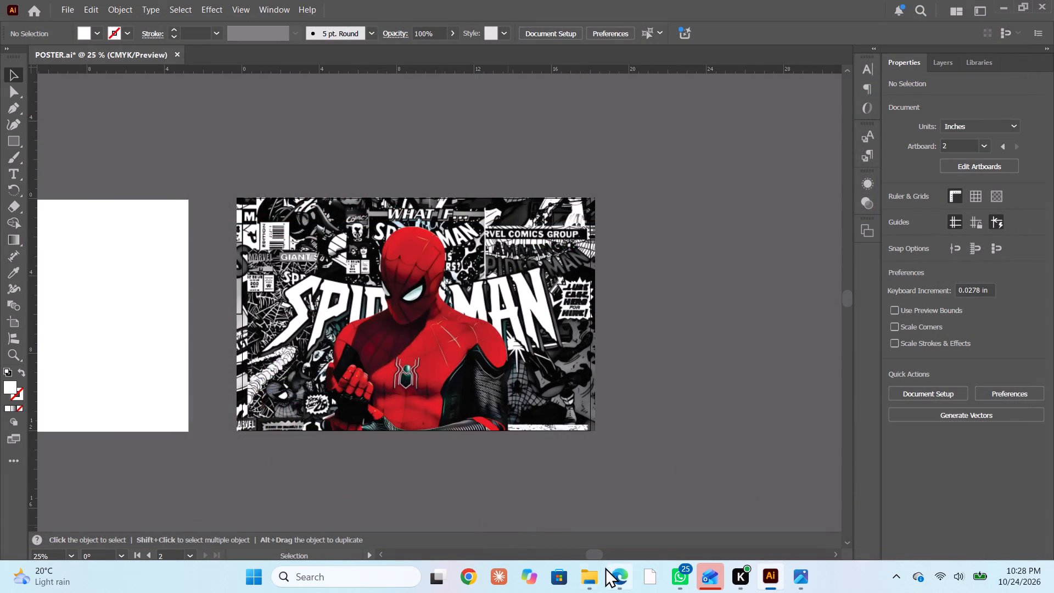
# Switch to a new Chrome window and search Google for "free upscale image".
pyautogui.click(474, 574)
pyautogui.click(578, 342)
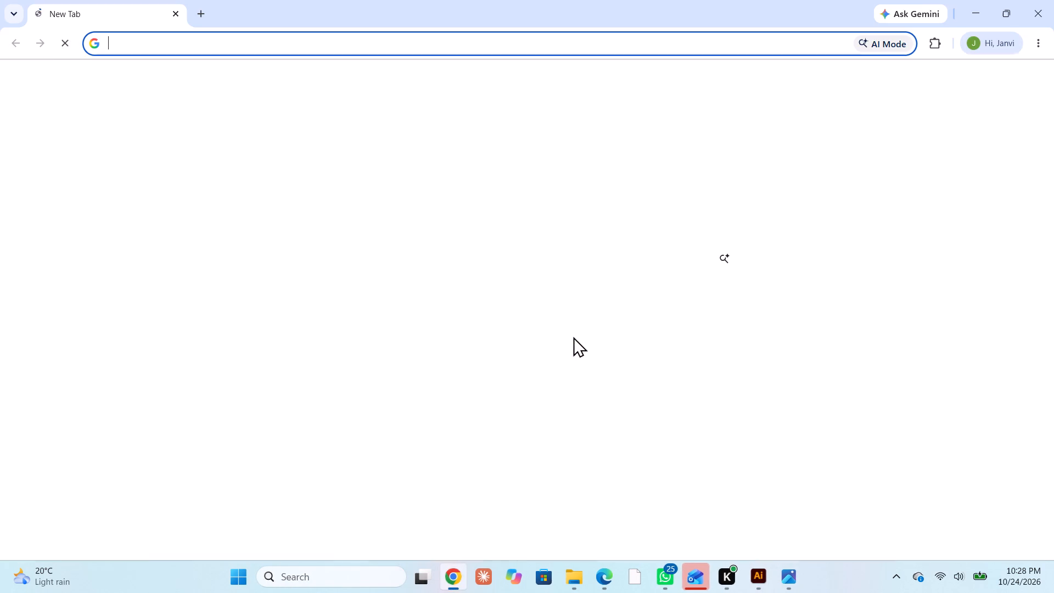
pyautogui.click(430, 256)
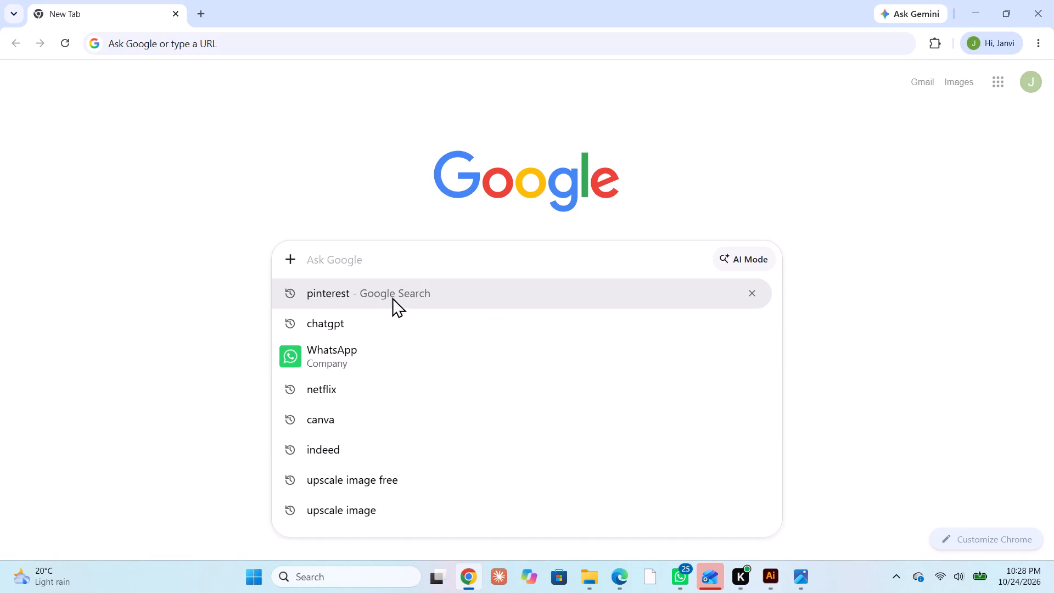
pyautogui.click(366, 264)
pyautogui.write('free uu')
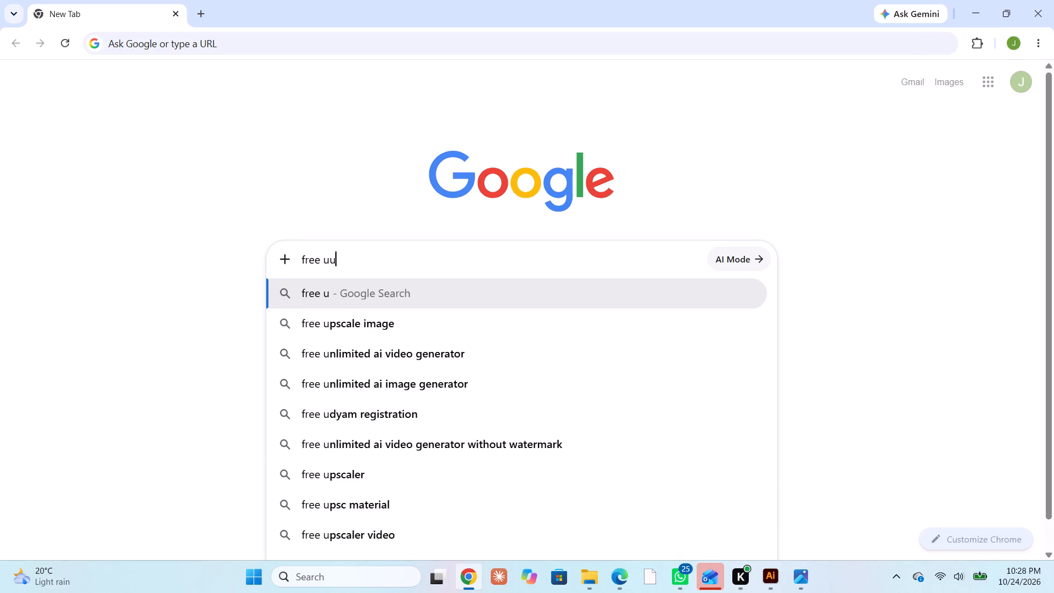
pyautogui.press('BackSpace')
pyautogui.write('pscale')
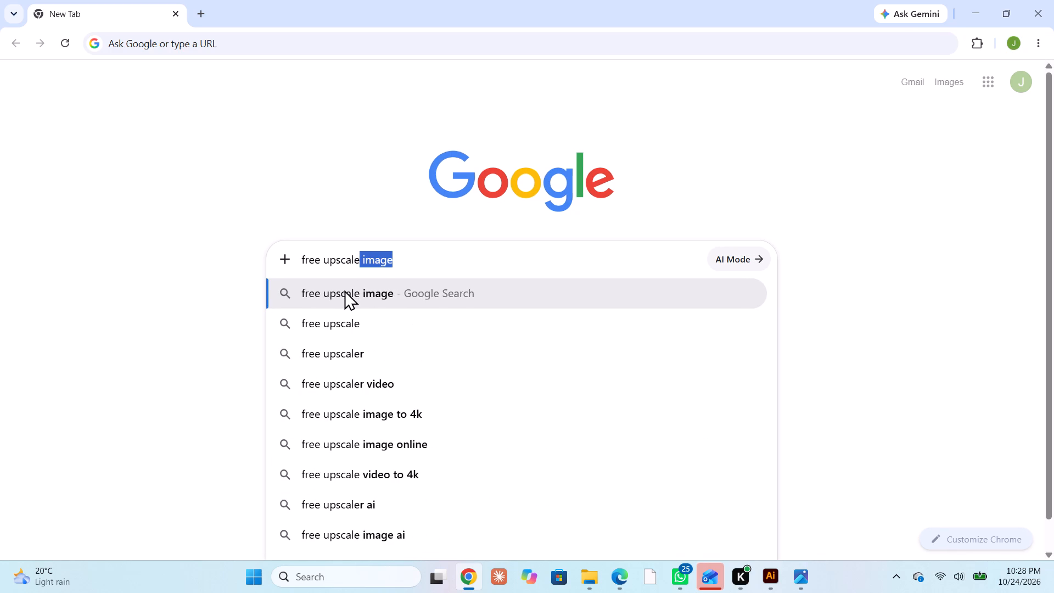
pyautogui.click(346, 290)
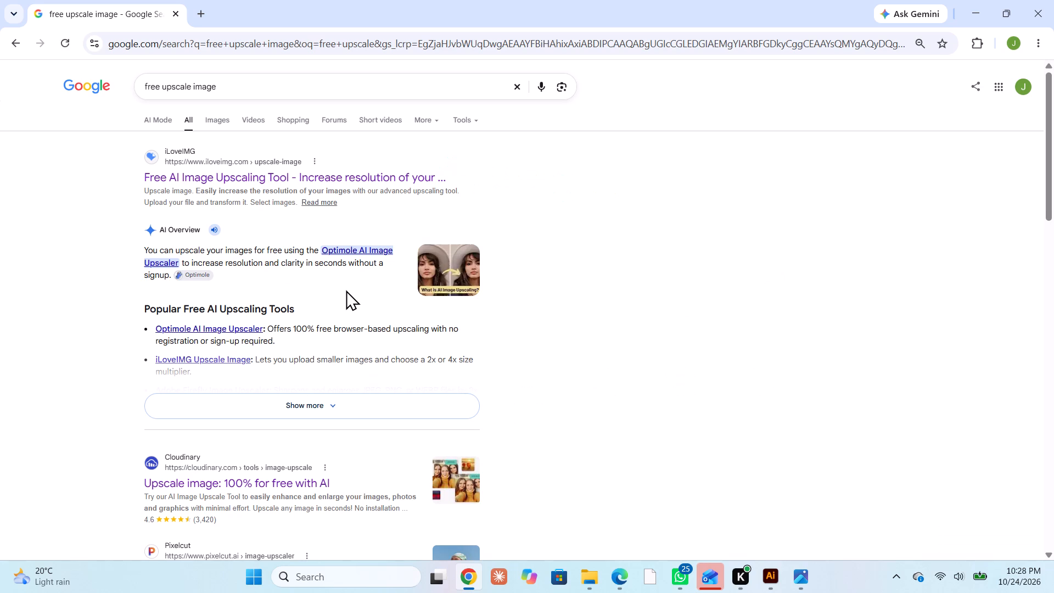
# Open Cloudinary's "Upscale image: 100% for free with AI" result and go to its upload area.
pyautogui.scroll(-2, 251, 440)
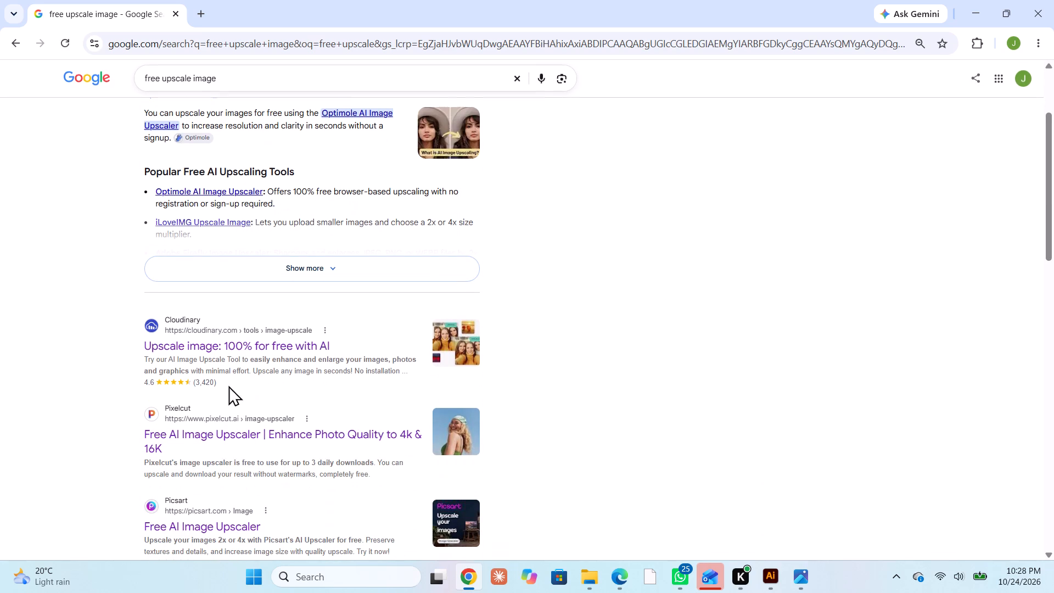
pyautogui.click(234, 350)
pyautogui.scroll(-5, 421, 450)
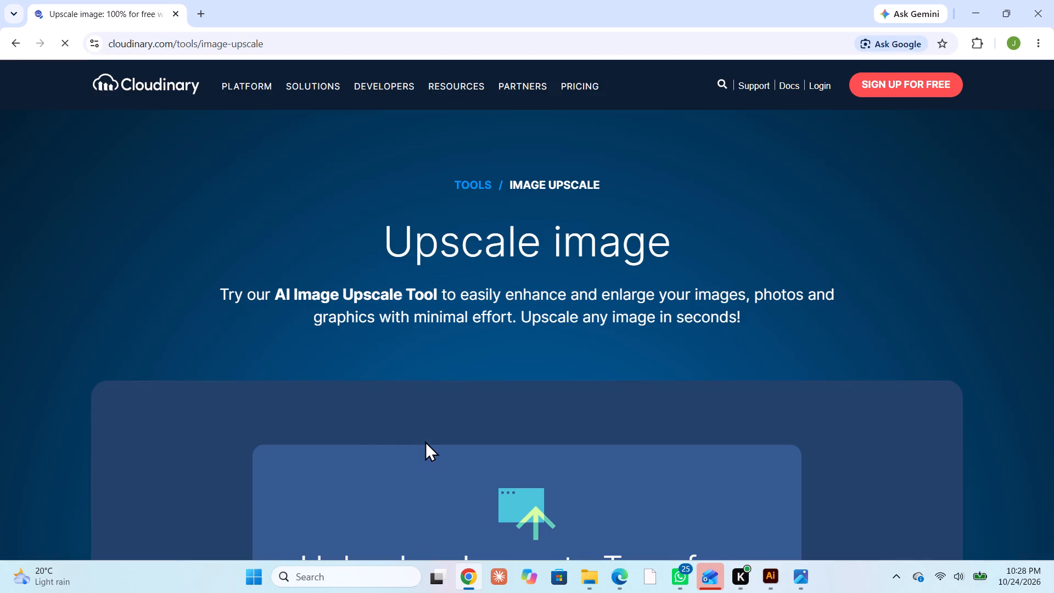
pyautogui.scroll(-8, 482, 425)
pyautogui.scroll(-4, 493, 378)
# Upload the One Piece image e61444914cef0dd58649c98acdab25c3 from the Desktop to Cloudinary's image upscale tool.
pyautogui.scroll(5, 524, 427)
pyautogui.scroll(-13, 500, 412)
pyautogui.scroll(7, 497, 397)
pyautogui.scroll(-10, 497, 397)
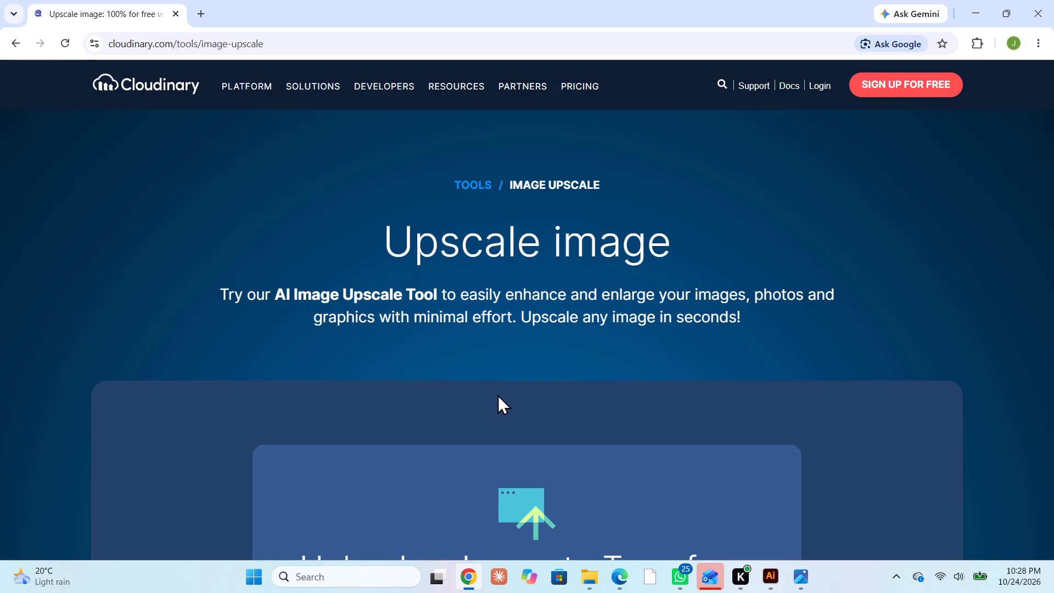
pyautogui.scroll(5, 497, 394)
pyautogui.scroll(-9, 497, 394)
pyautogui.scroll(3, 496, 394)
pyautogui.scroll(-1, 496, 393)
pyautogui.scroll(6, 496, 393)
pyautogui.scroll(-4, 496, 393)
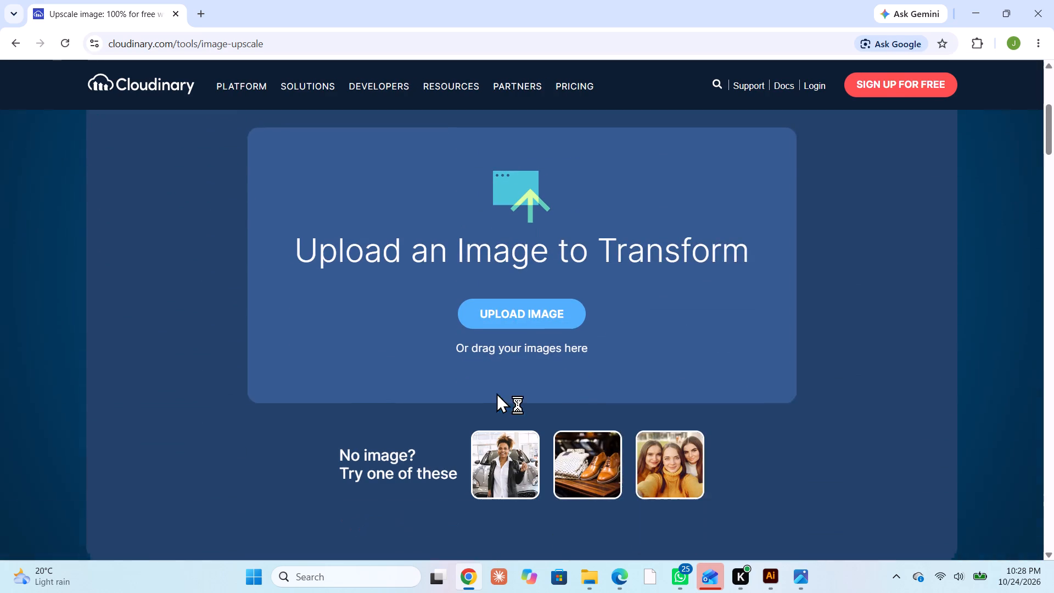
pyautogui.click(508, 286)
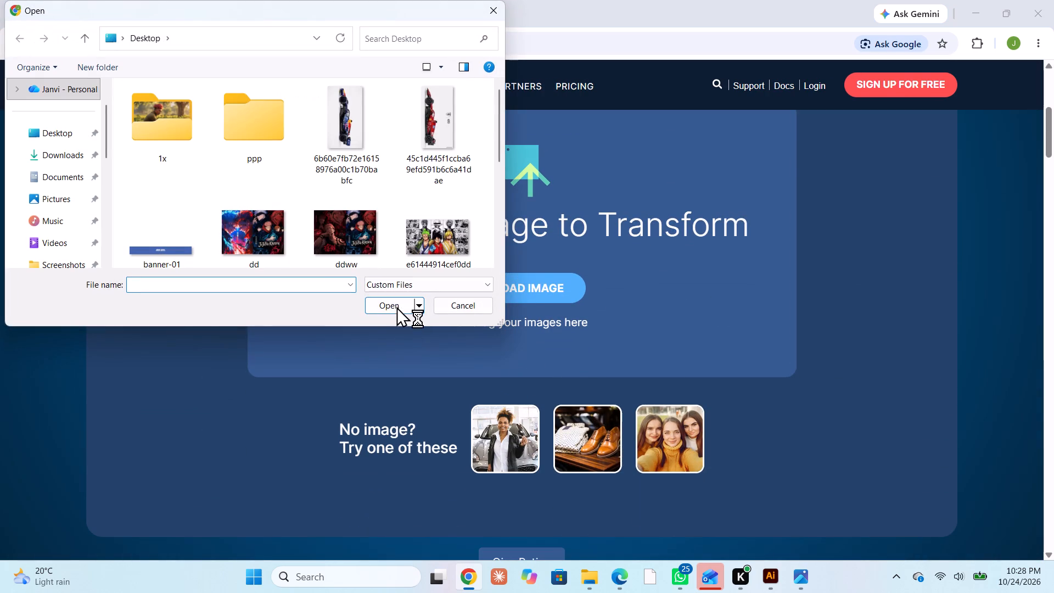
pyautogui.scroll(-3, 361, 204)
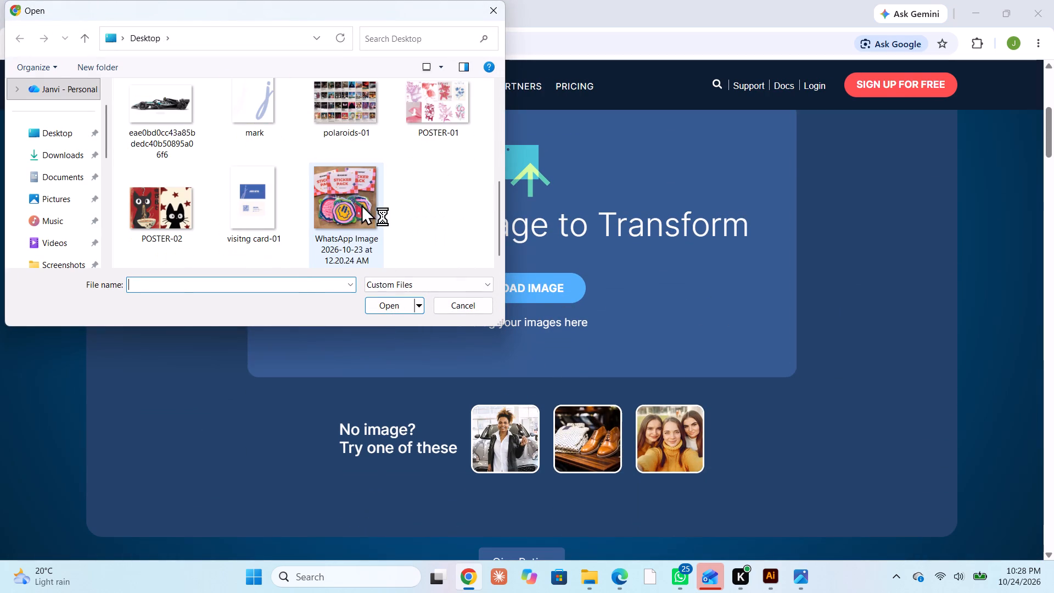
pyautogui.scroll(4, 352, 220)
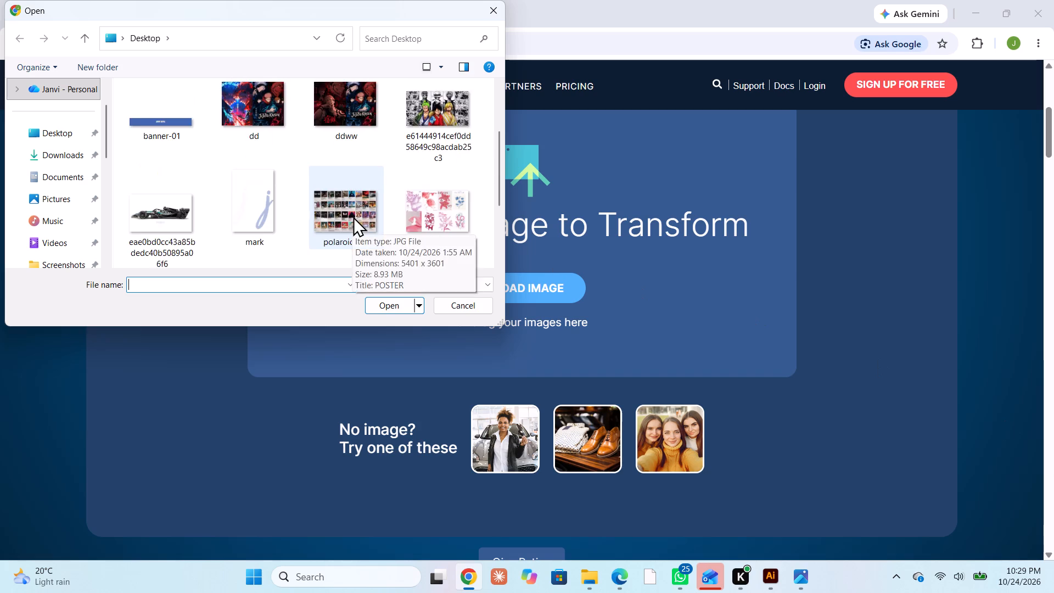
pyautogui.scroll(1, 353, 216)
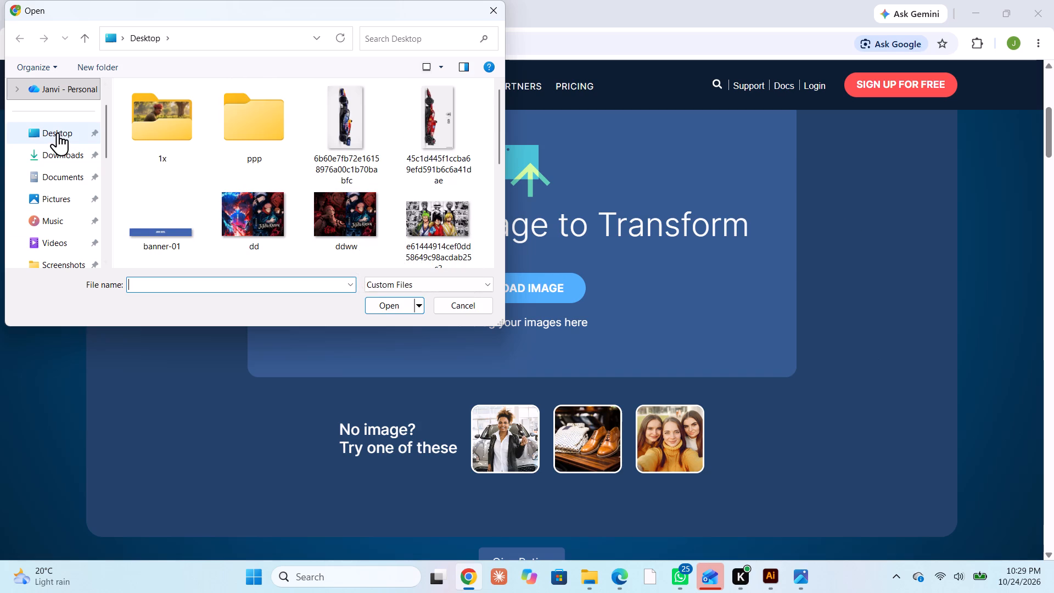
pyautogui.click(445, 231)
pyautogui.click(391, 304)
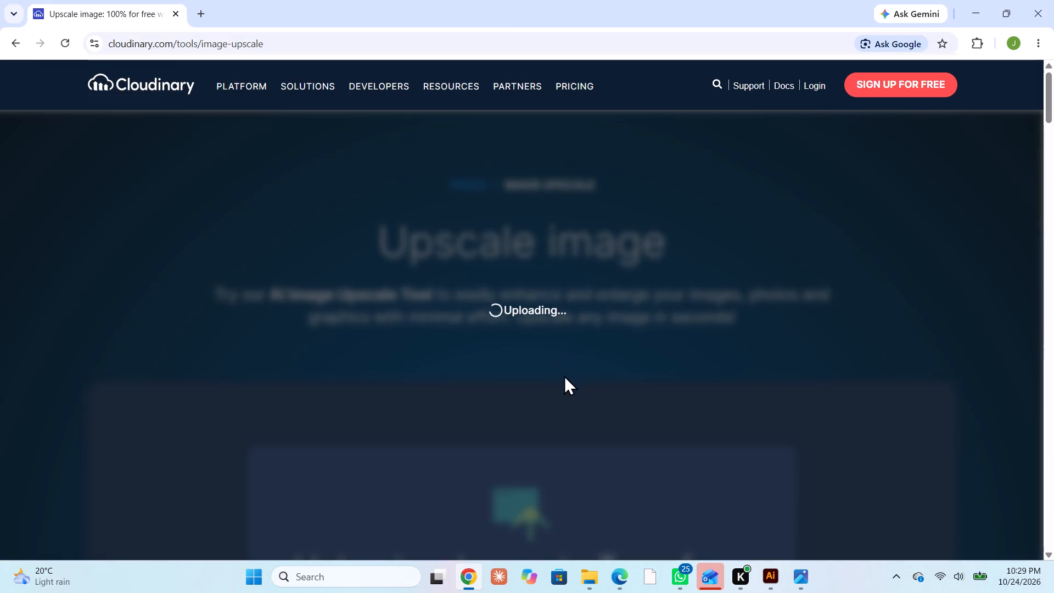
# Switch to Microsoft Edge and look through the open Pinterest pages.
pyautogui.click(613, 581)
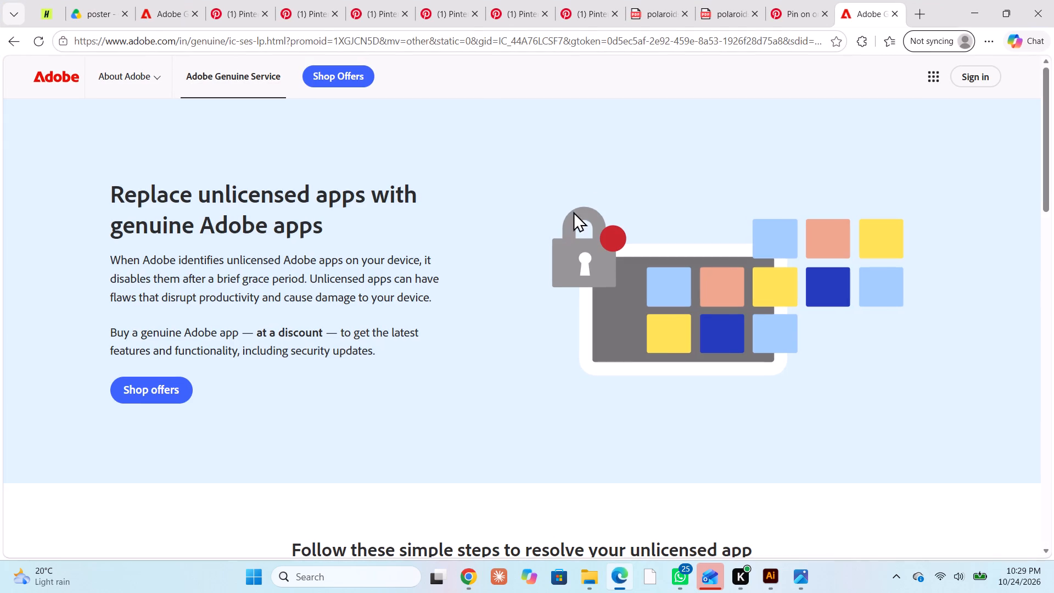
pyautogui.click(222, 16)
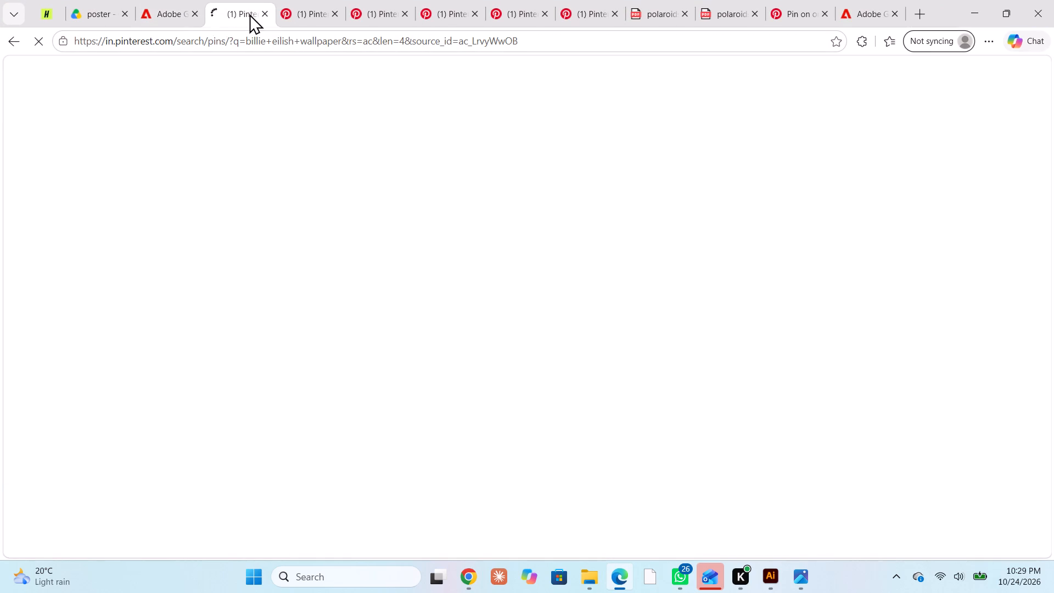
pyautogui.click(292, 12)
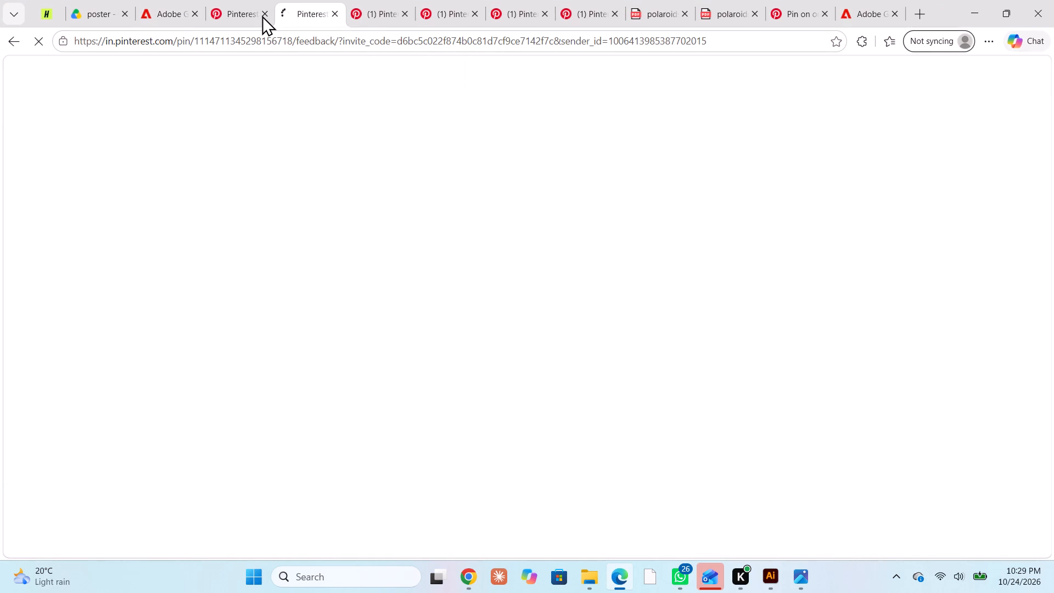
pyautogui.click(369, 14)
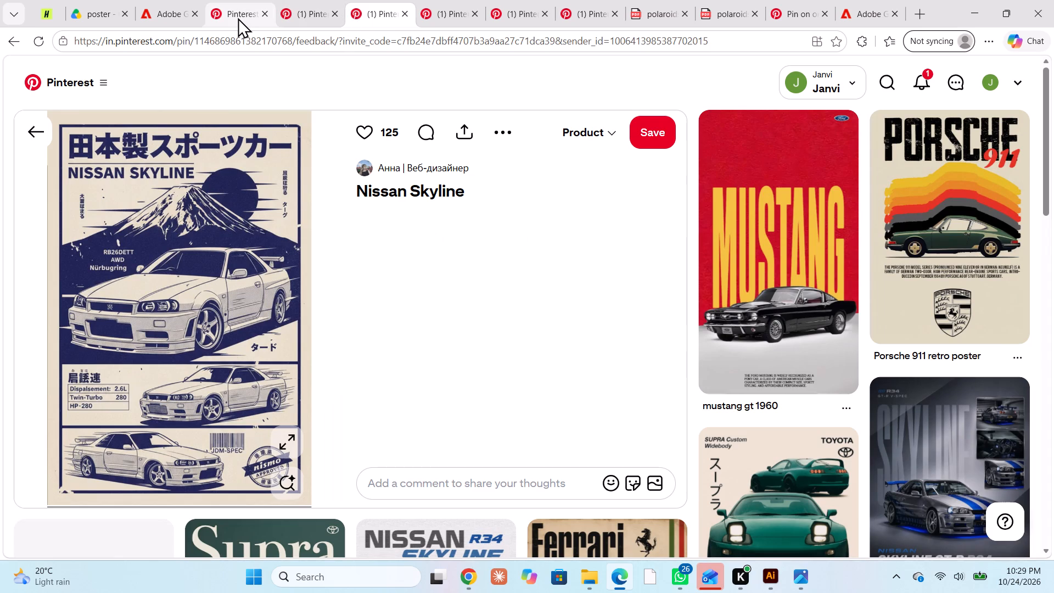
pyautogui.click(237, 18)
pyautogui.scroll(5, 252, 203)
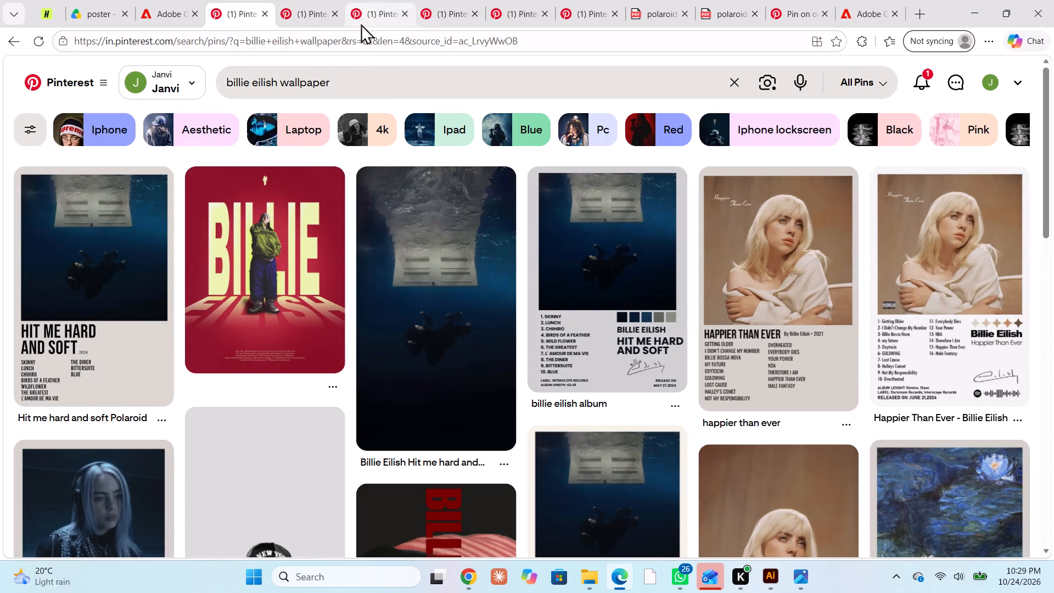
pyautogui.click(359, 12)
pyautogui.click(311, 4)
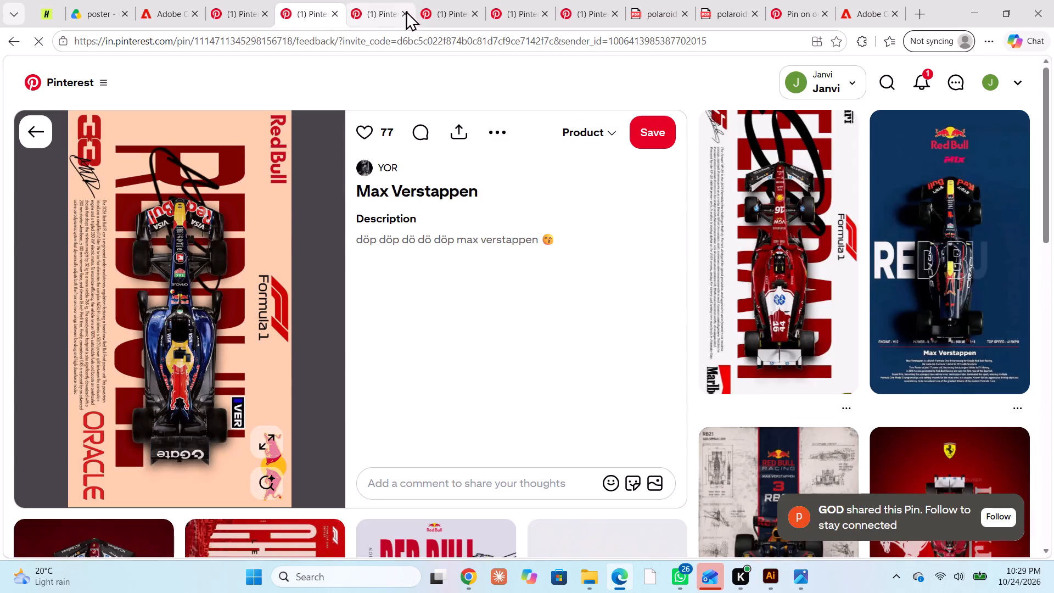
# Close the unneeded Pinterest pages, including the One Piece pin, and both polaroids PDFs, and minimise Edge.
pyautogui.click(447, 13)
pyautogui.click(474, 13)
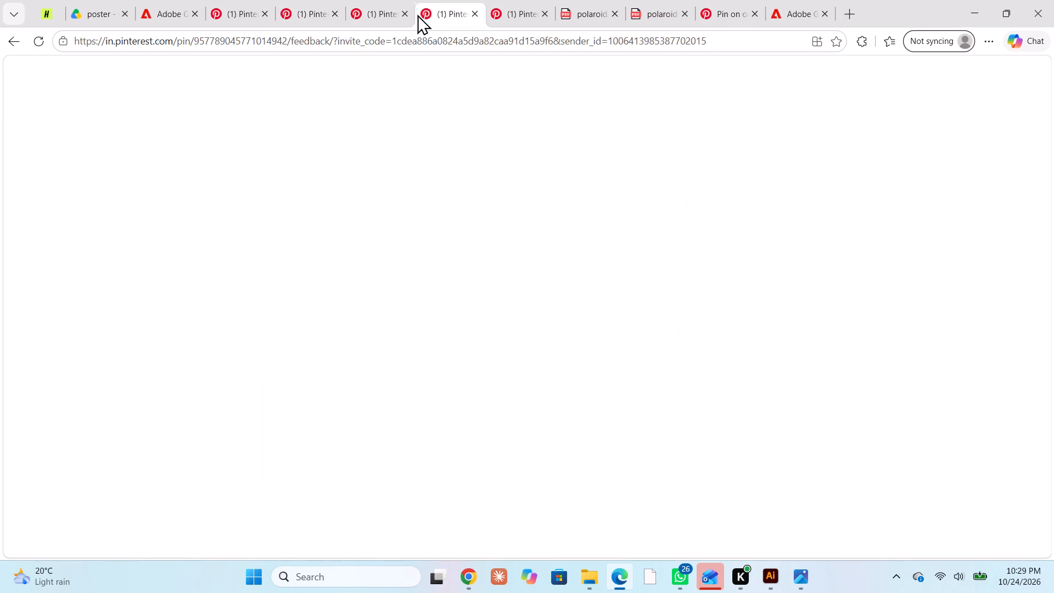
pyautogui.click(376, 16)
pyautogui.click(440, 16)
pyautogui.click(502, 14)
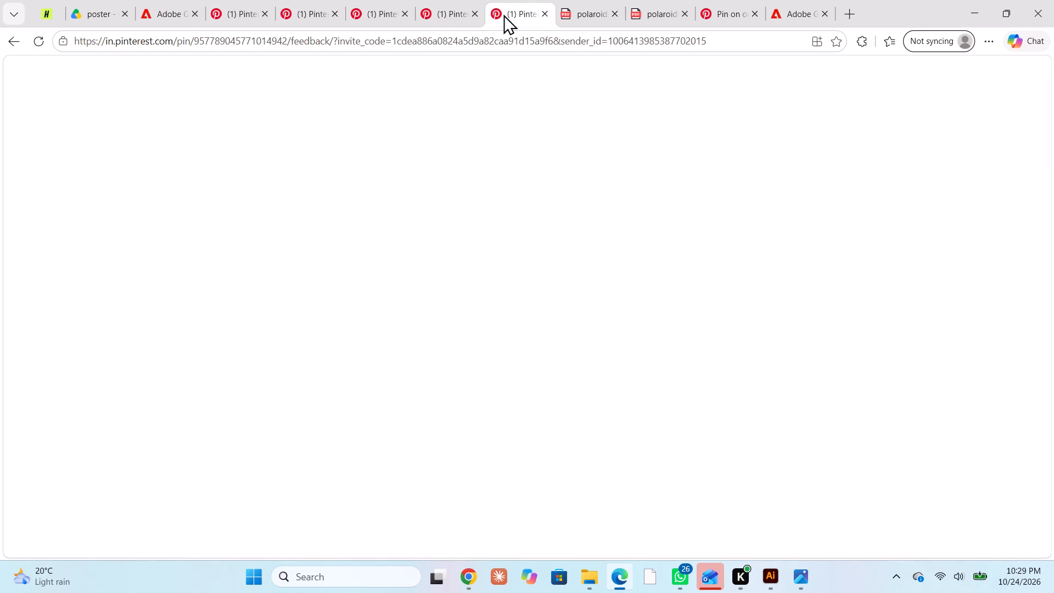
pyautogui.click(546, 12)
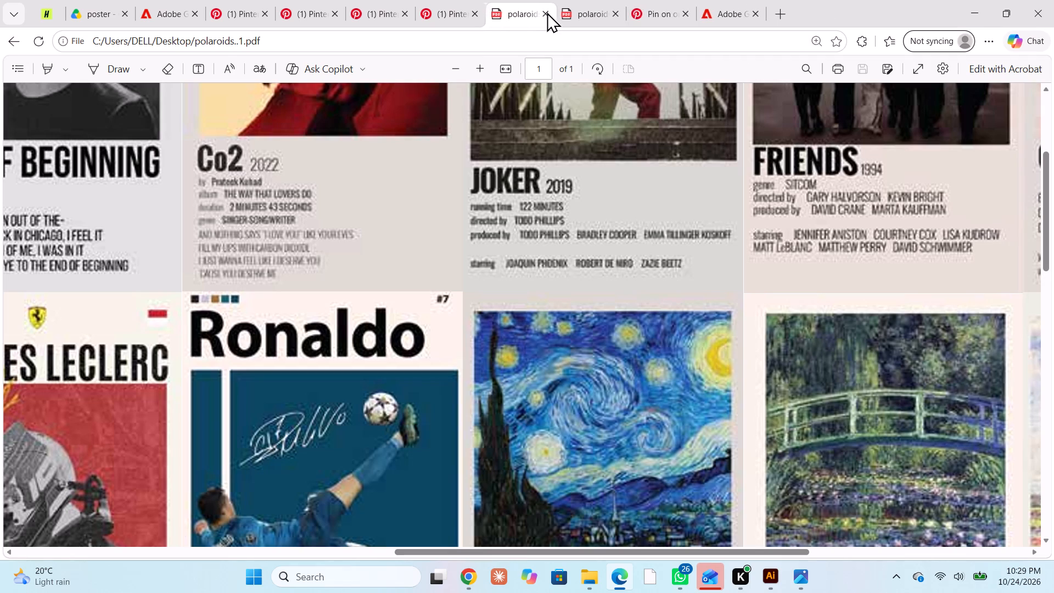
pyautogui.click(544, 14)
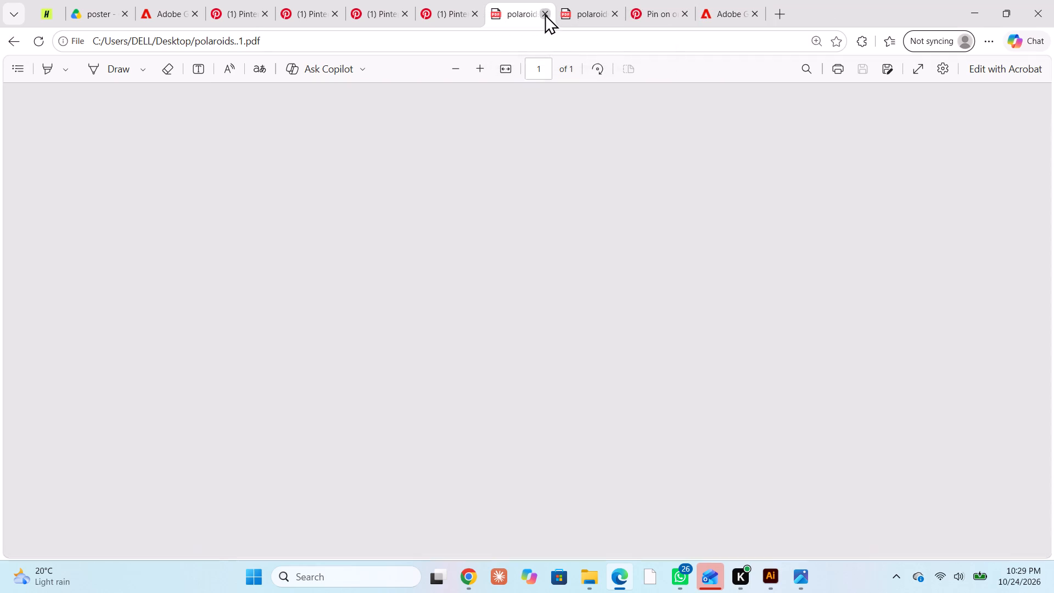
pyautogui.click(545, 14)
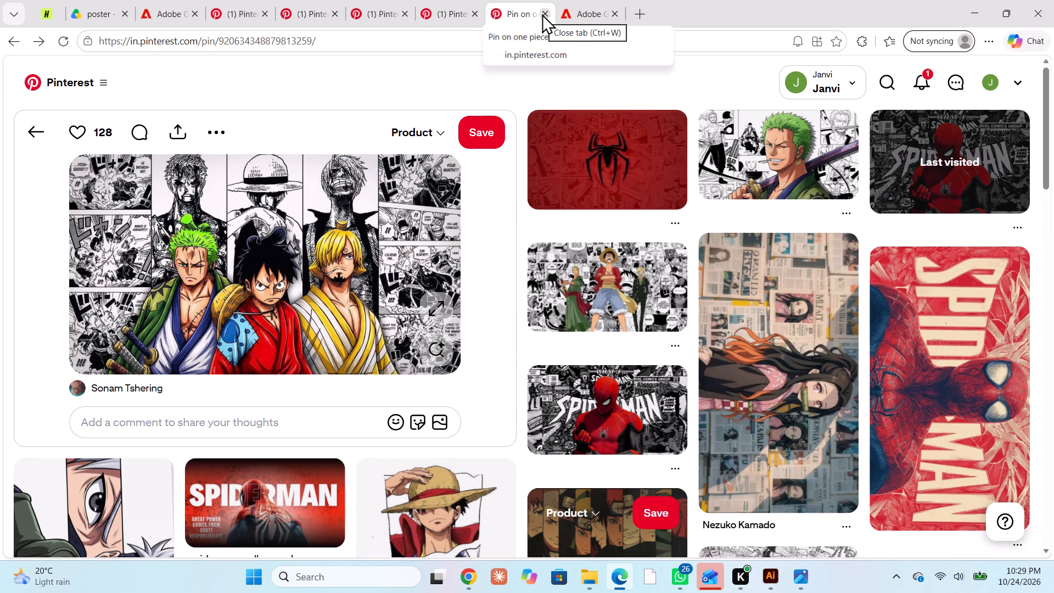
pyautogui.click(542, 14)
pyautogui.click(540, 14)
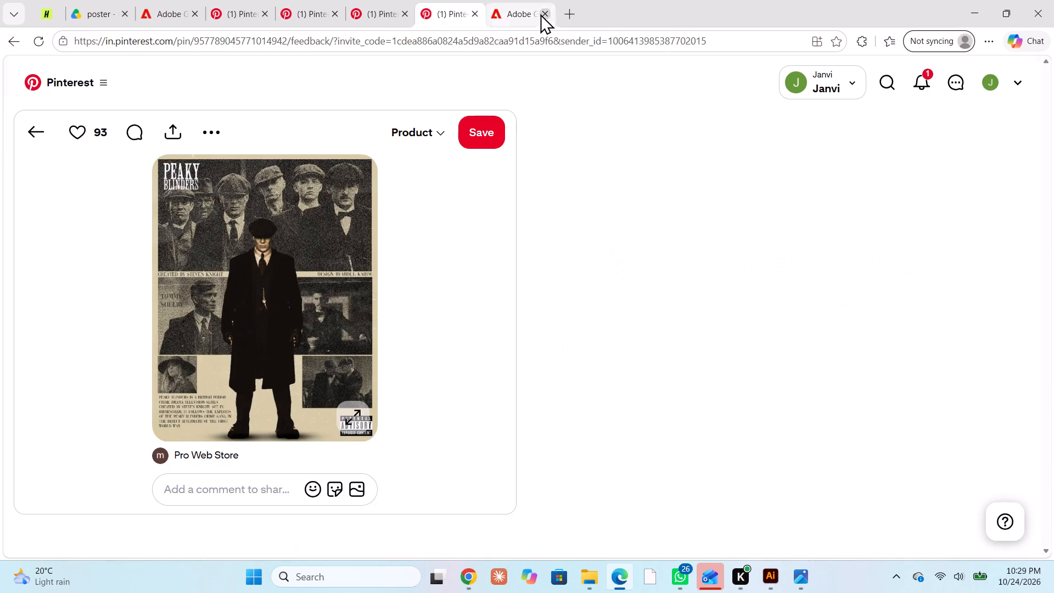
pyautogui.click(970, 14)
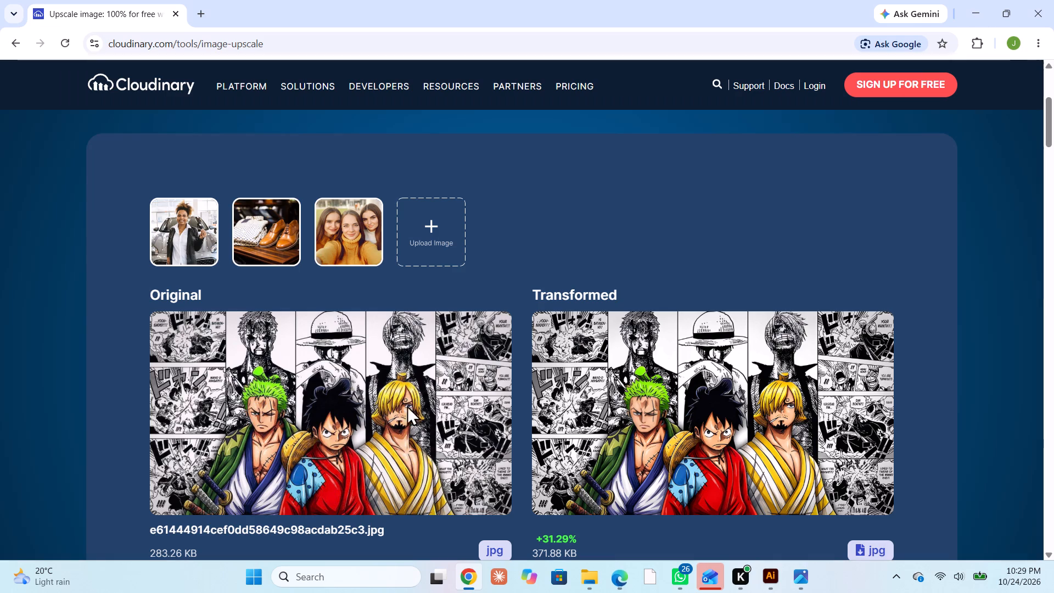
# Download Cloudinary's transformed One Piece image as a JPG.
pyautogui.scroll(-4, 513, 360)
pyautogui.scroll(4, 710, 341)
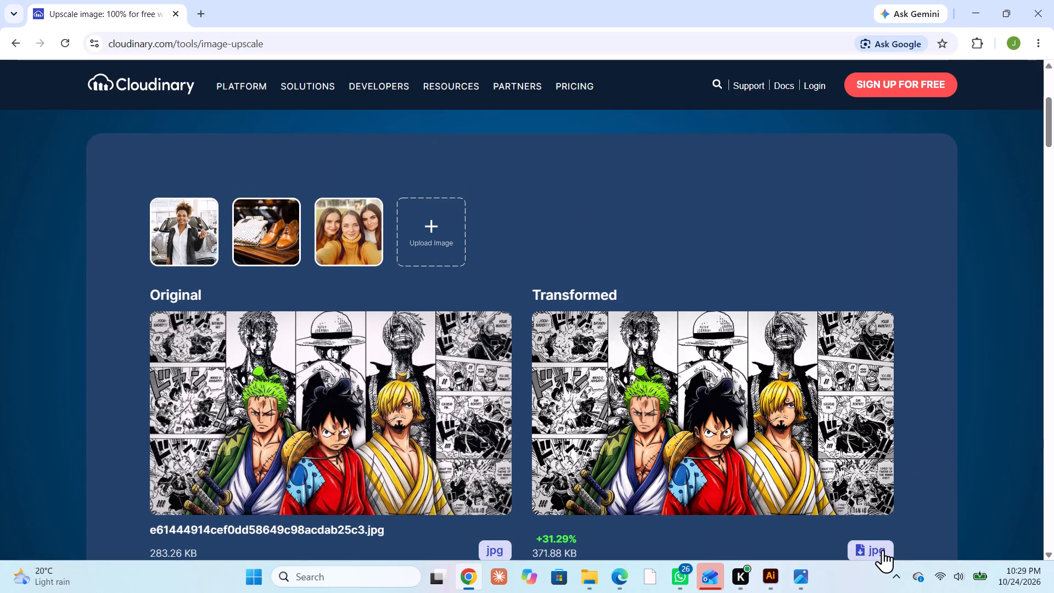
pyautogui.click(882, 550)
# Switch to Illustrator and place the linked e61444914cef0dd58649c98acdab25c3 JPG from Downloads on the empty first artboard.
pyautogui.click(771, 574)
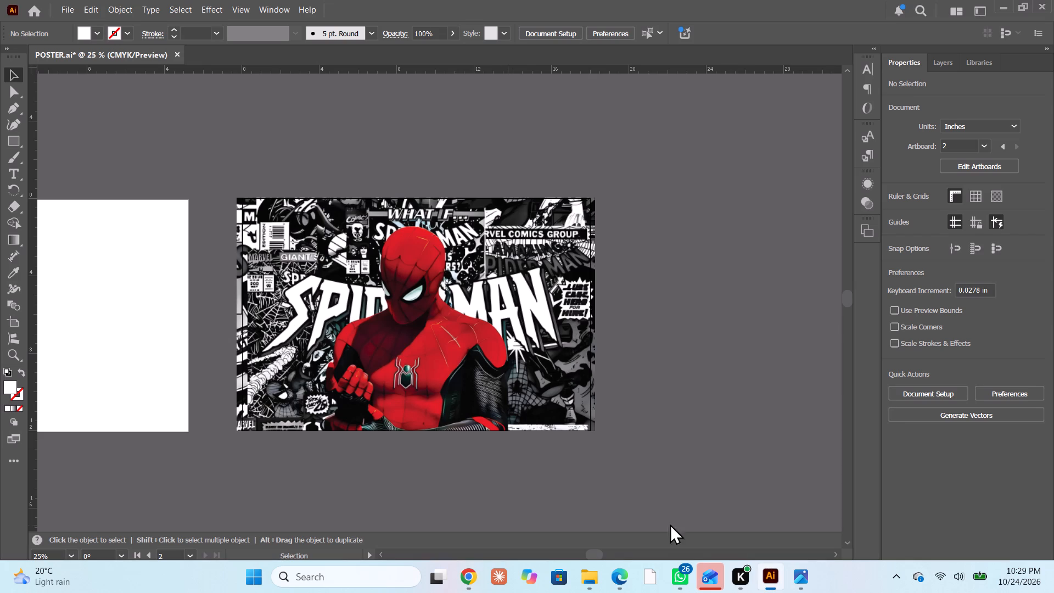
pyautogui.hscroll(4, 288, 341)
pyautogui.rightClick(377, 236)
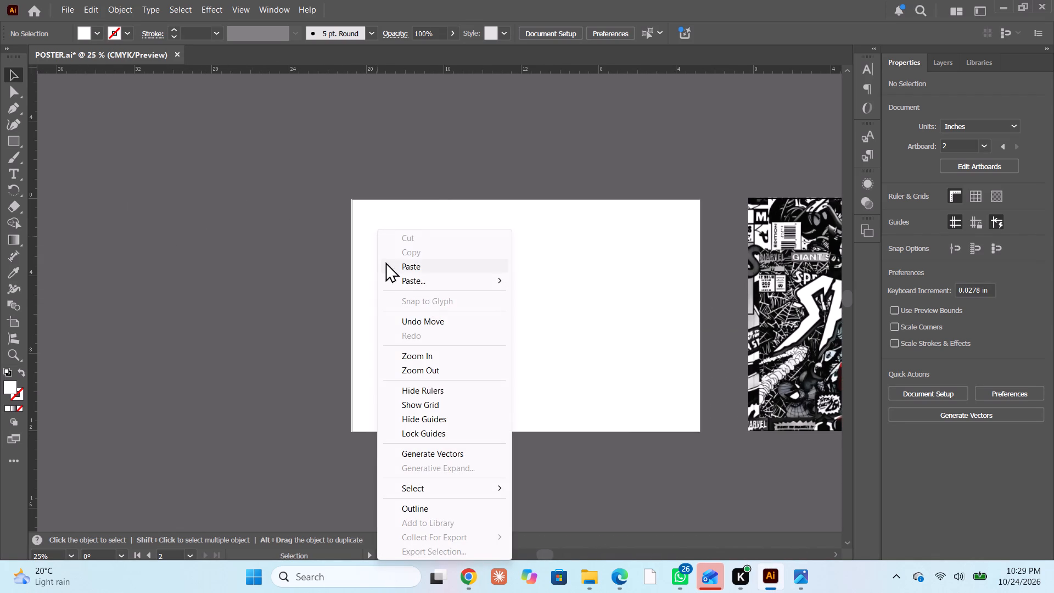
pyautogui.click(59, 3)
pyautogui.click(99, 243)
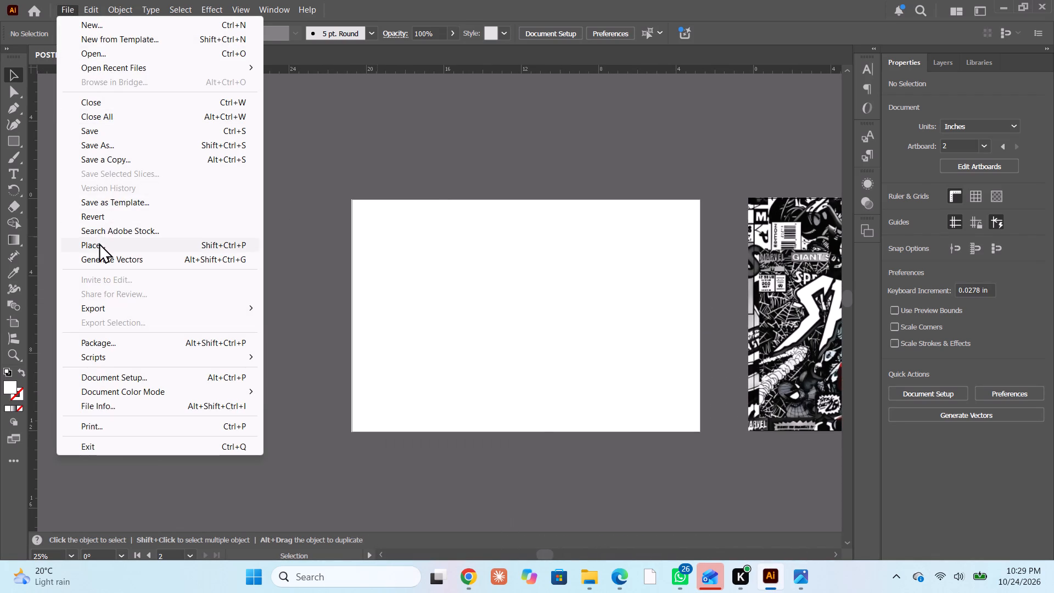
pyautogui.moveTo(156, 118); pyautogui.dragTo(159, 125)
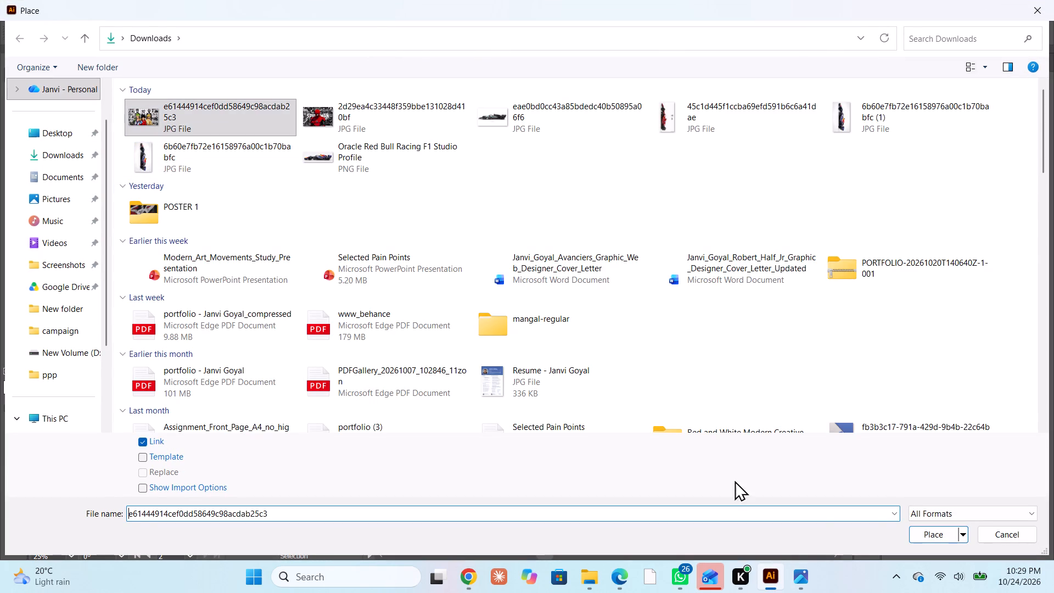
pyautogui.click(923, 533)
pyautogui.click(363, 275)
# Move the placed One Piece image so its top-left corner meets the first artboard's top-left corner.
pyautogui.moveTo(466, 341); pyautogui.dragTo(447, 259)
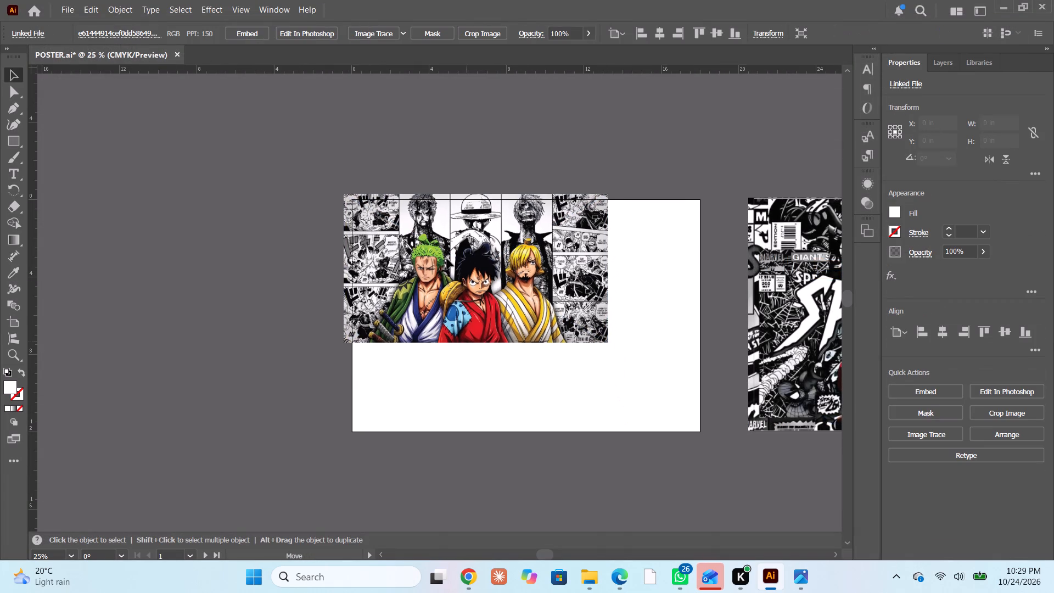
pyautogui.moveTo(447, 259); pyautogui.dragTo(458, 267)
pyautogui.keyDown('alt'); pyautogui.scroll(2, 456, 268); pyautogui.keyUp('alt')
pyautogui.moveTo(440, 265); pyautogui.dragTo(431, 262)
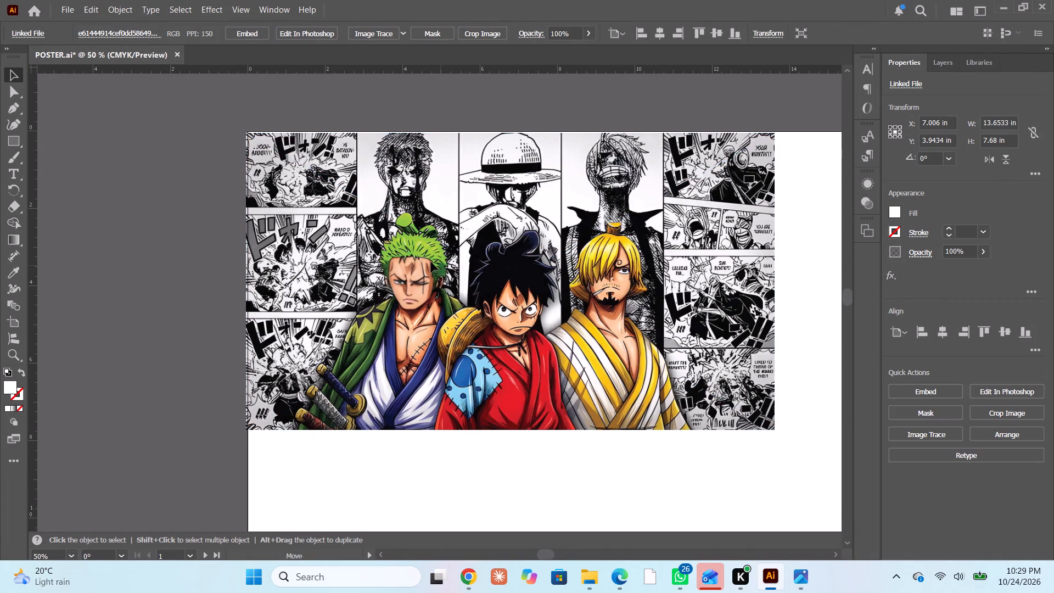
pyautogui.moveTo(431, 262); pyautogui.dragTo(431, 259)
# Scale the One Piece image proportionally from its bottom-right corner to about 20.95 by 11.78 in.
pyautogui.scroll(-5, 436, 286)
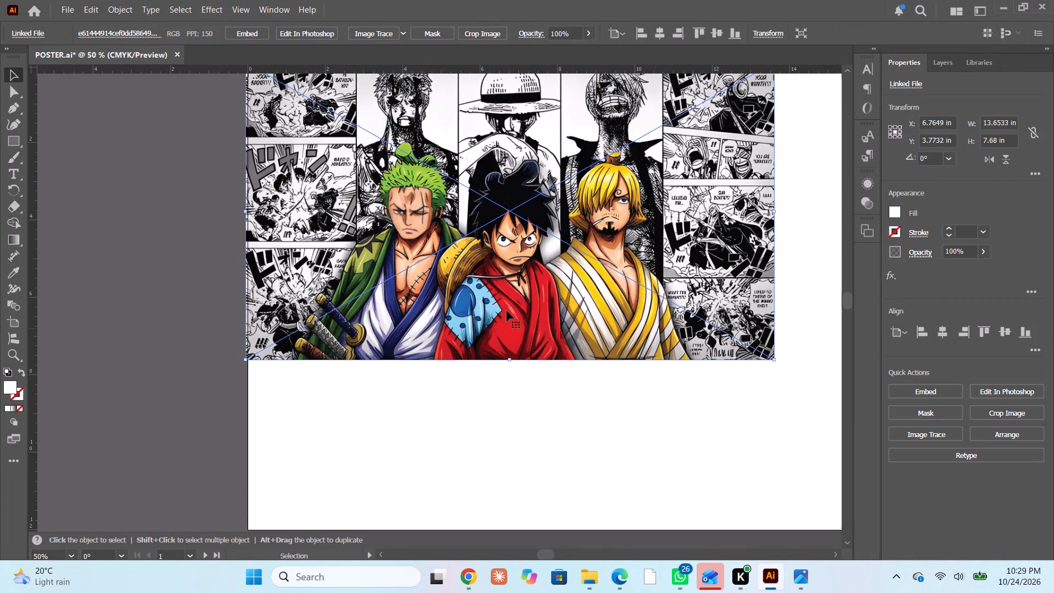
pyautogui.hscroll(-9, 396, 271)
pyautogui.scroll(-2, 439, 378)
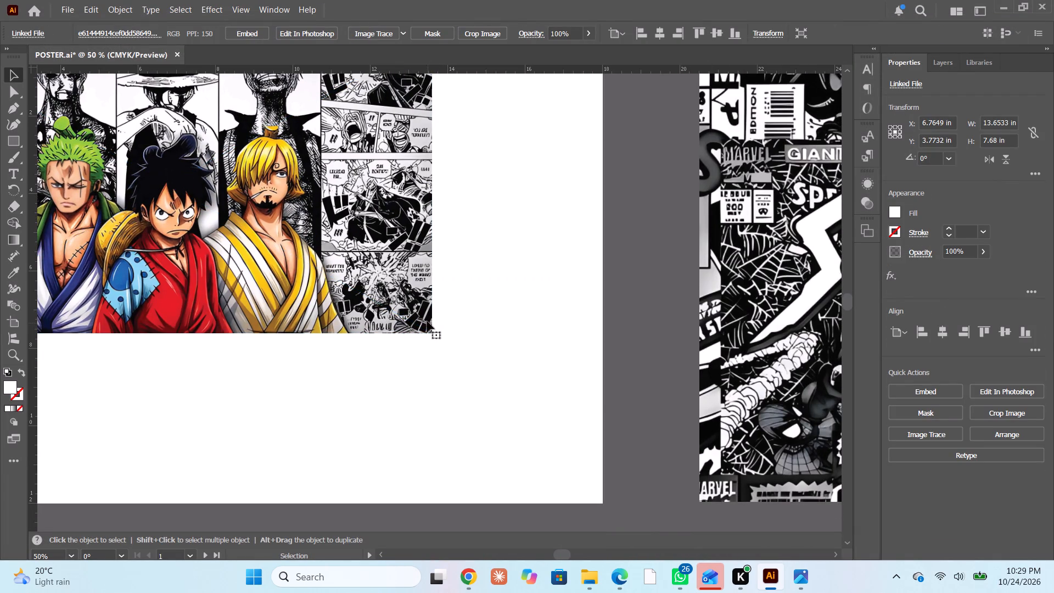
pyautogui.keyDown('shift'); pyautogui.moveTo(435, 335); pyautogui.dragTo(641, 573); pyautogui.keyUp('shift')
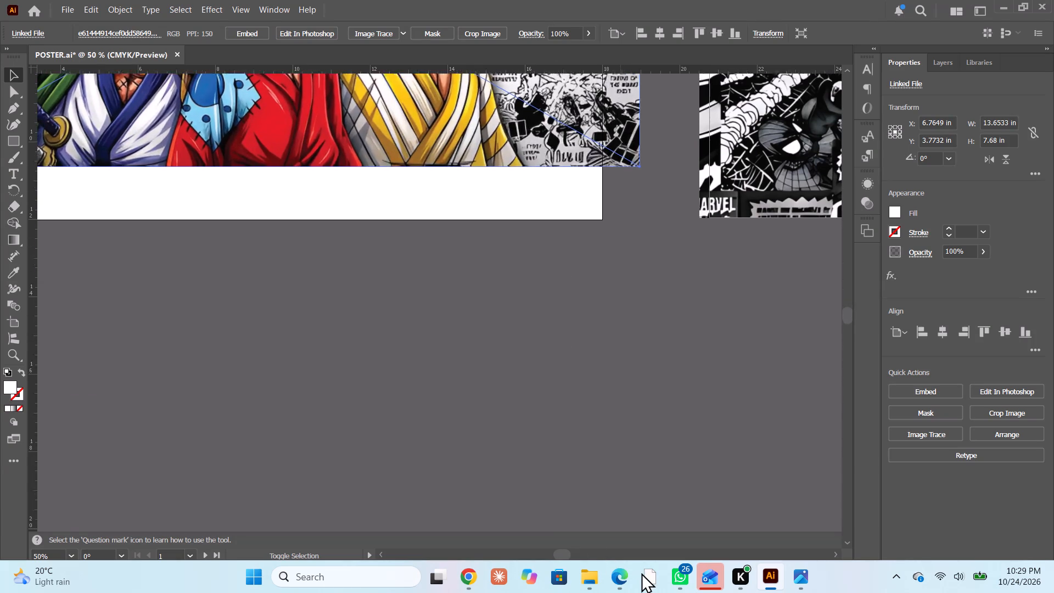
pyautogui.keyDown('shift'); pyautogui.moveTo(641, 573); pyautogui.dragTo(714, 542); pyautogui.keyUp('shift')
# Examine how the enlarged One Piece image covers the first artboard beside the Spider-Man picture.
pyautogui.scroll(2, 251, 209)
pyautogui.scroll(-2, 251, 209)
pyautogui.scroll(7, 251, 205)
pyautogui.scroll(-2, 245, 146)
pyautogui.scroll(5, 246, 146)
pyautogui.scroll(-2, 238, 169)
pyautogui.scroll(5, 242, 177)
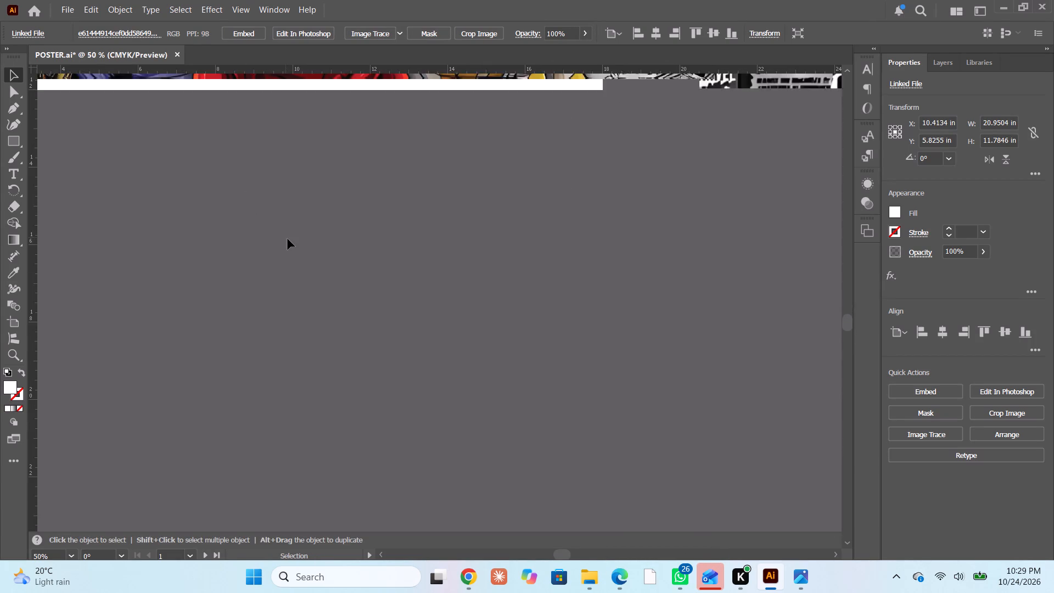
pyautogui.keyDown('alt'); pyautogui.scroll(-3, 288, 238); pyautogui.keyUp('alt')
pyautogui.scroll(2, 289, 226)
pyautogui.scroll(-1, 289, 226)
pyautogui.scroll(9, 289, 226)
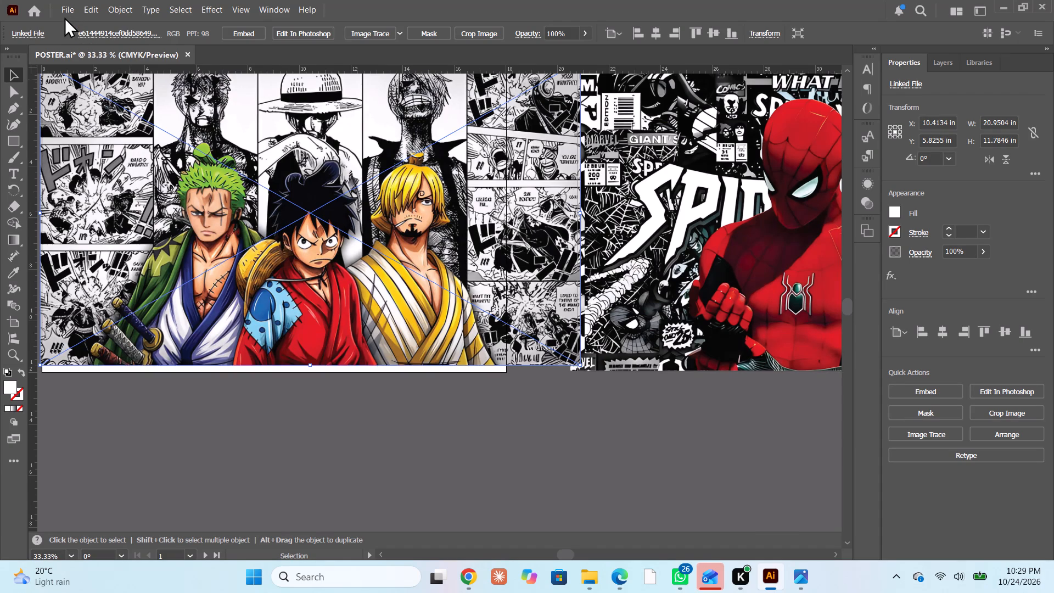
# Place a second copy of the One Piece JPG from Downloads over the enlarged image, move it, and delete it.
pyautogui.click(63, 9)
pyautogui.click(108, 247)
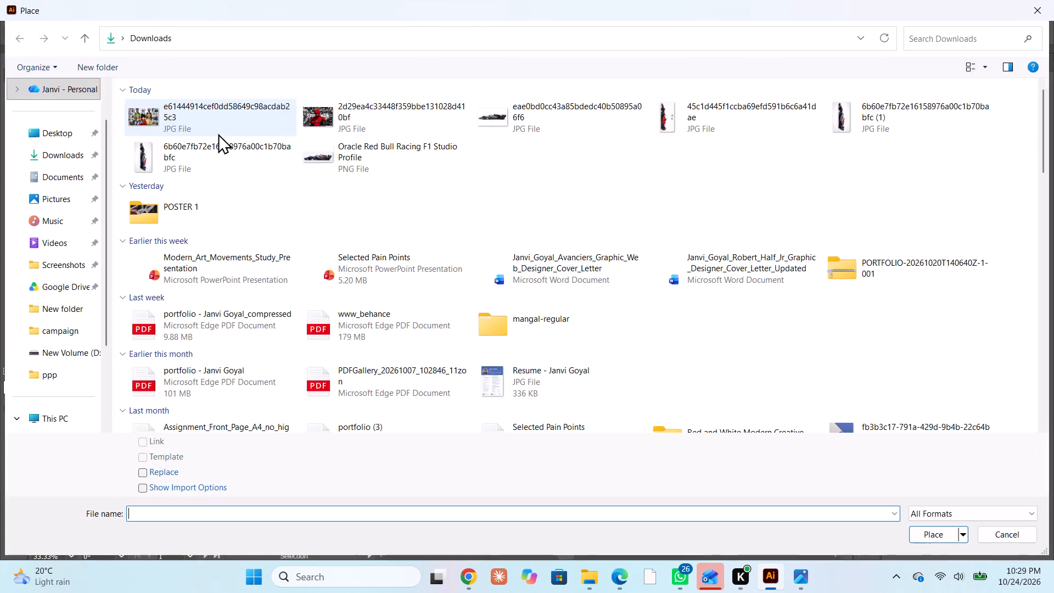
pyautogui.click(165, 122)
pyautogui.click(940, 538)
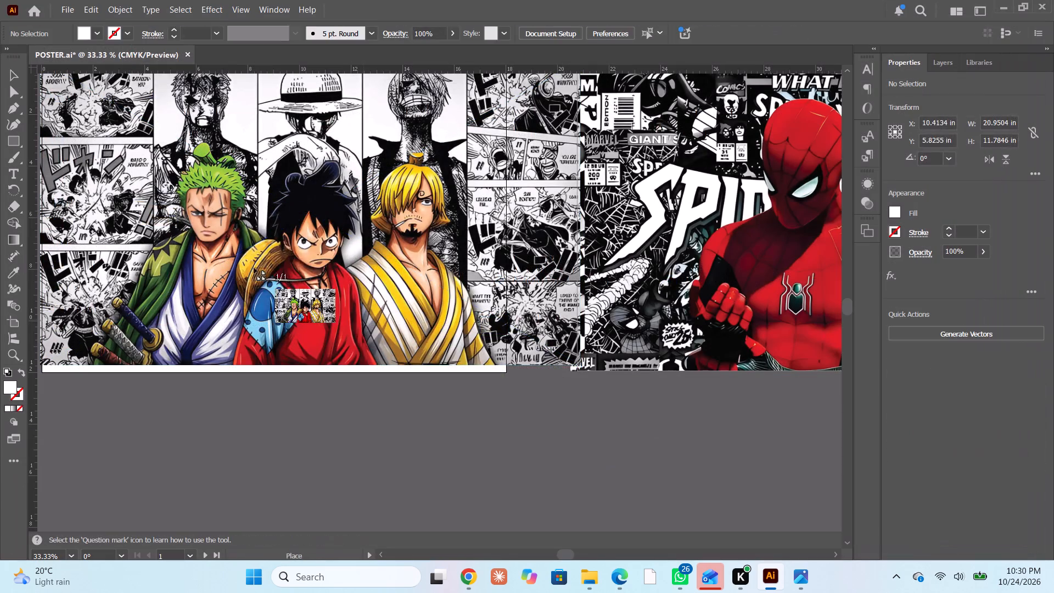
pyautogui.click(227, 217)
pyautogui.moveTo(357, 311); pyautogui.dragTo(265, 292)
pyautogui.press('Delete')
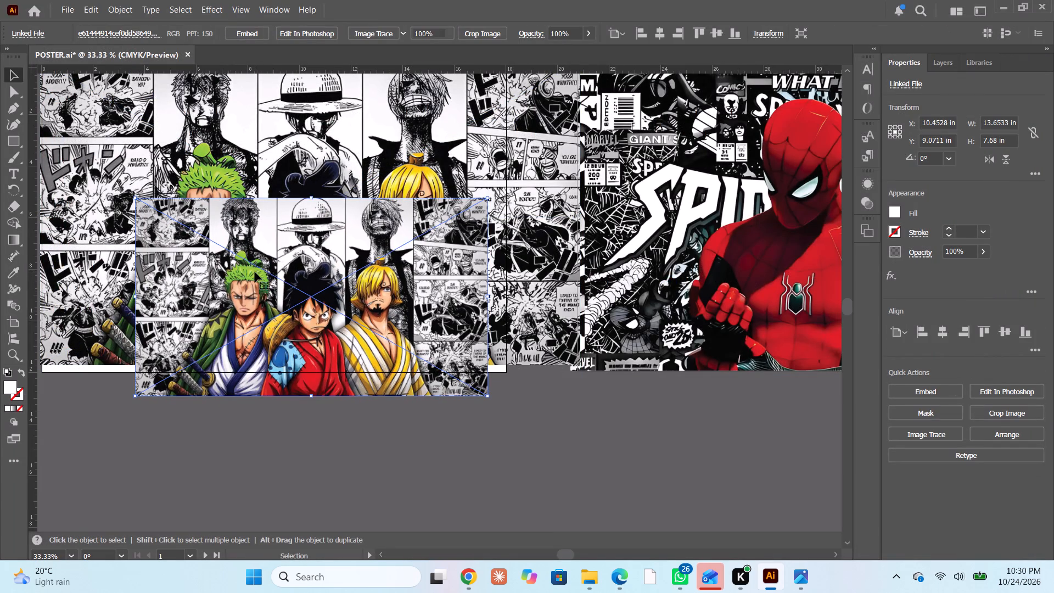
# Shift the enlarged One Piece image left over the first artboard so its centre sits at about X 9.97 in.
pyautogui.moveTo(265, 272); pyautogui.dragTo(272, 279)
pyautogui.hscroll(2, 268, 272)
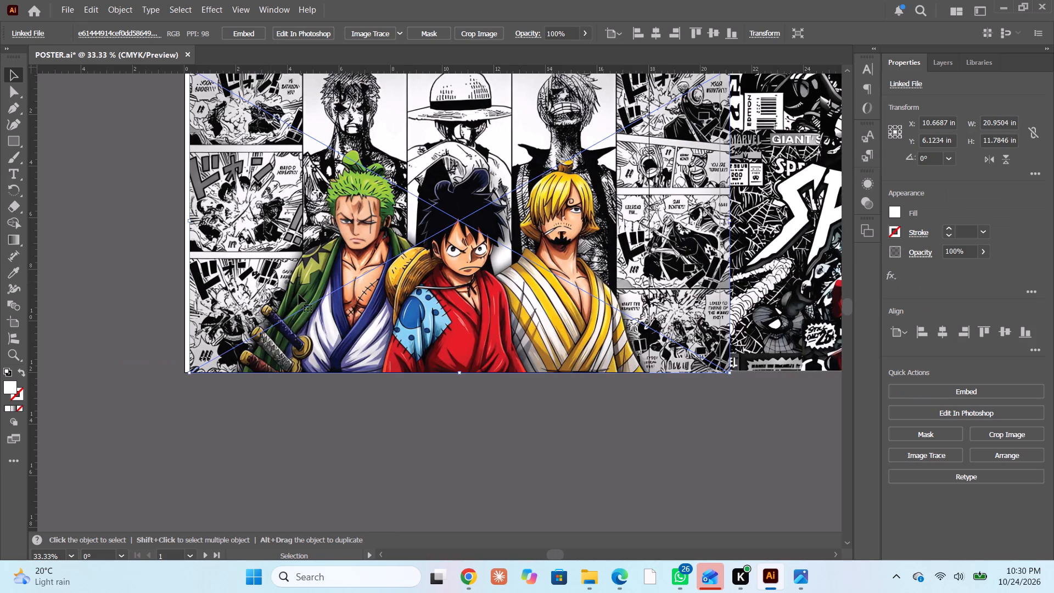
pyautogui.moveTo(377, 283); pyautogui.dragTo(359, 284)
pyautogui.click(356, 282)
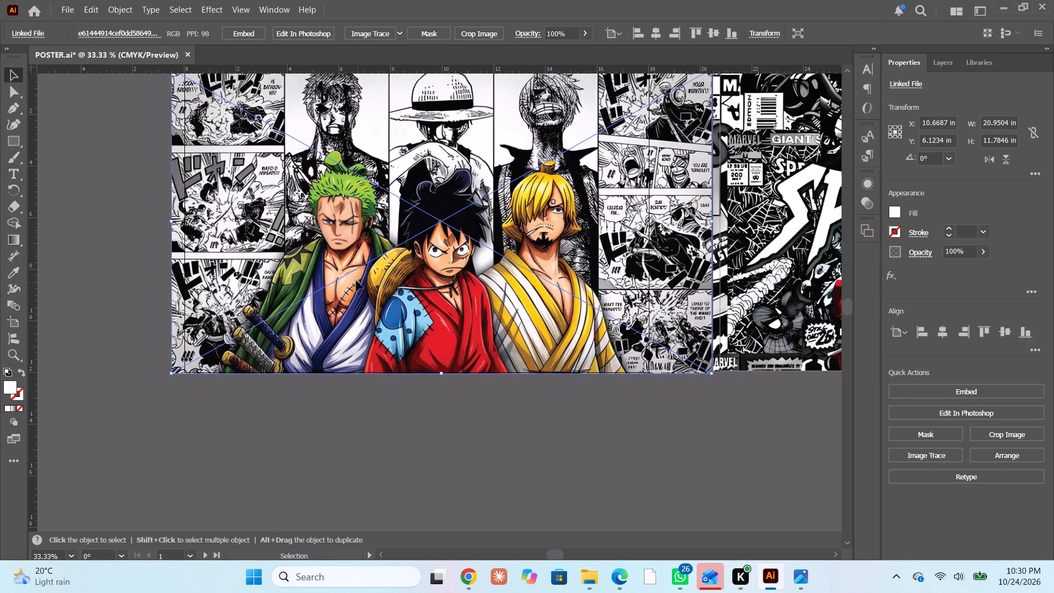
# Enlarge the One Piece image from its top-left corner to about 21.52 by 12.10 in and shift its centre to about X 9.64 in.
pyautogui.scroll(8, 352, 274)
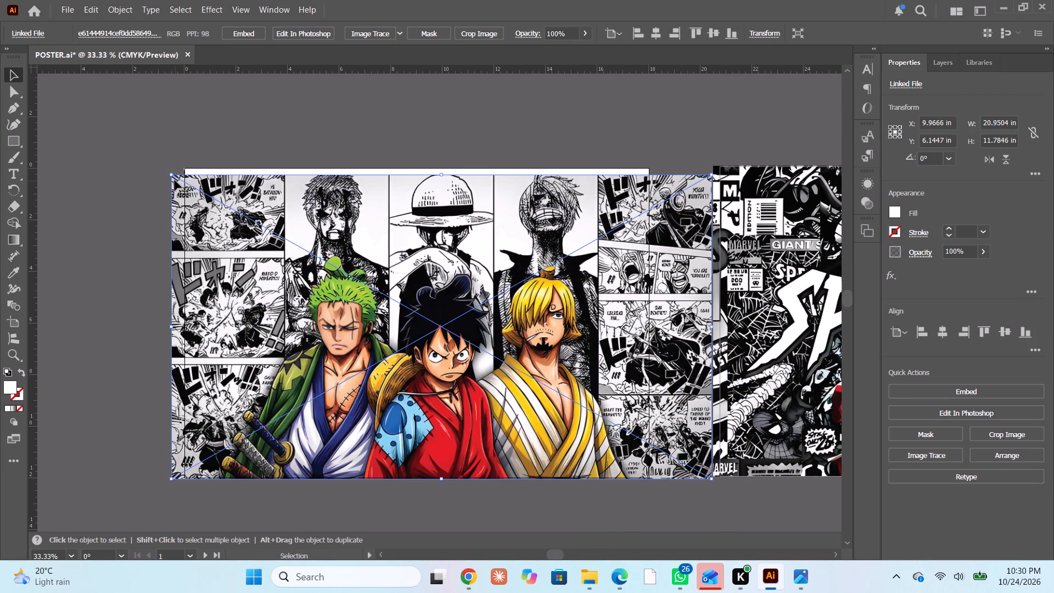
pyautogui.keyDown('shift'); pyautogui.moveTo(170, 176); pyautogui.dragTo(157, 170); pyautogui.keyUp('shift')
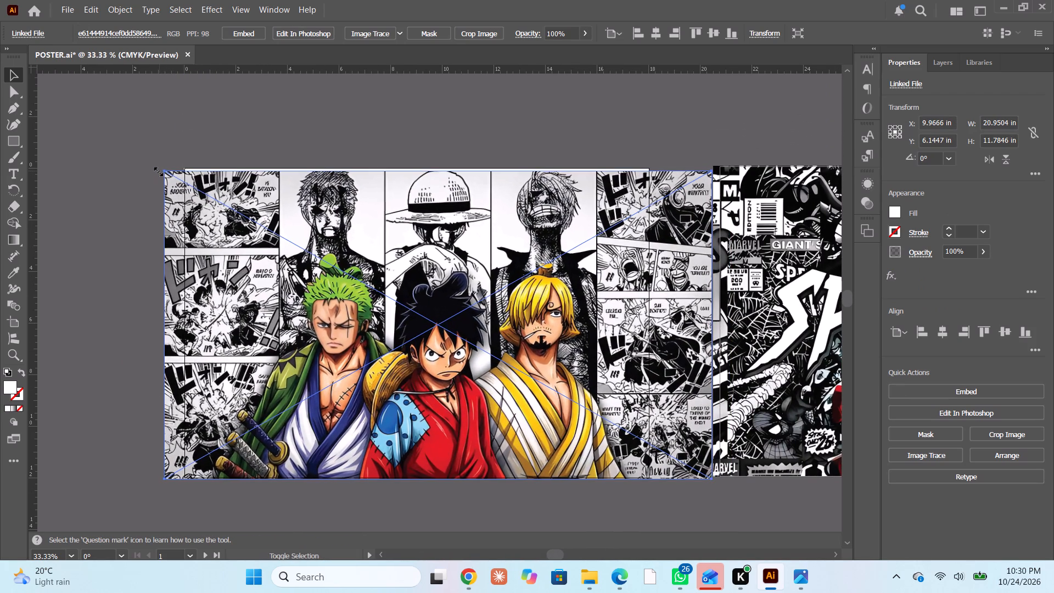
pyautogui.keyDown('shift'); pyautogui.moveTo(157, 170); pyautogui.dragTo(150, 166); pyautogui.keyUp('shift')
pyautogui.scroll(-3, 244, 279)
pyautogui.keyDown('alt'); pyautogui.scroll(-2, 205, 214); pyautogui.keyUp('alt')
pyautogui.keyDown('alt'); pyautogui.scroll(2, 307, 291); pyautogui.keyUp('alt')
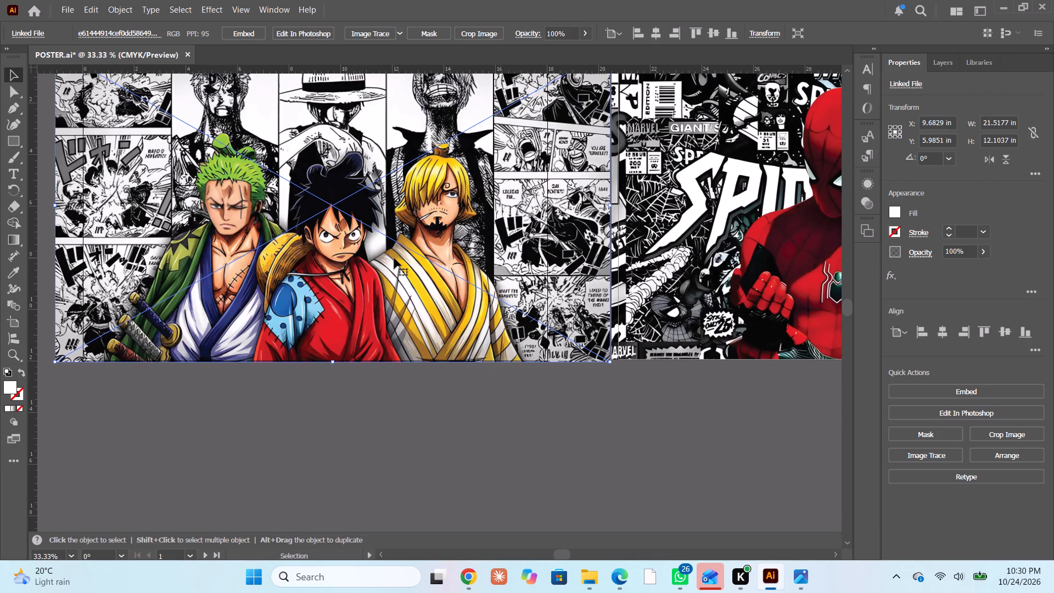
pyautogui.click(349, 246)
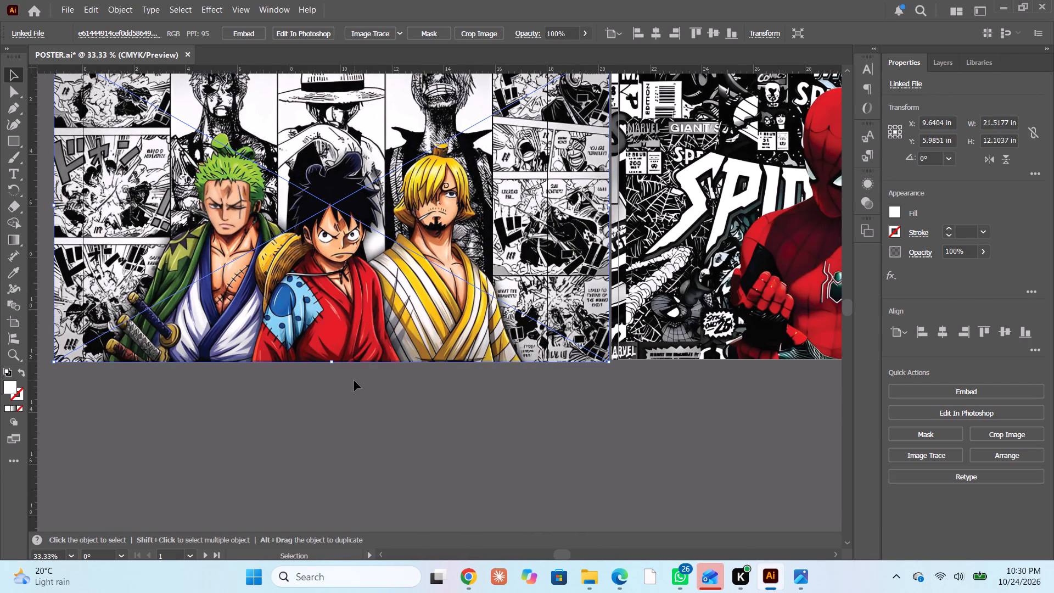
pyautogui.click(354, 381)
# Draw a rectangle over the One Piece image covering the first artboard, about 18.09 by 12.09 in.
pyautogui.keyDown('alt'); pyautogui.scroll(-2, 308, 321); pyautogui.keyUp('alt')
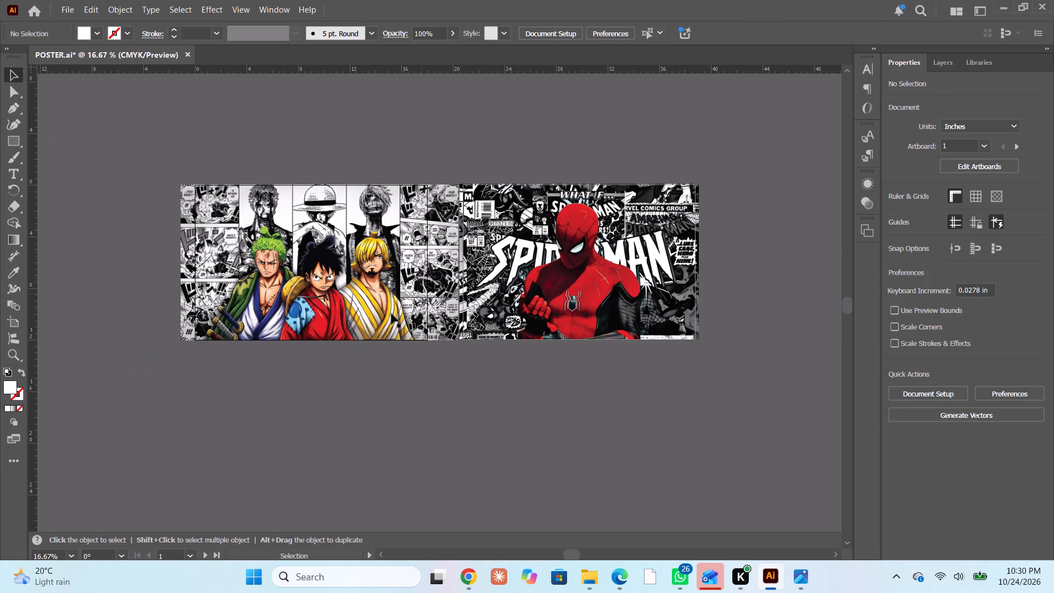
pyautogui.click(15, 142)
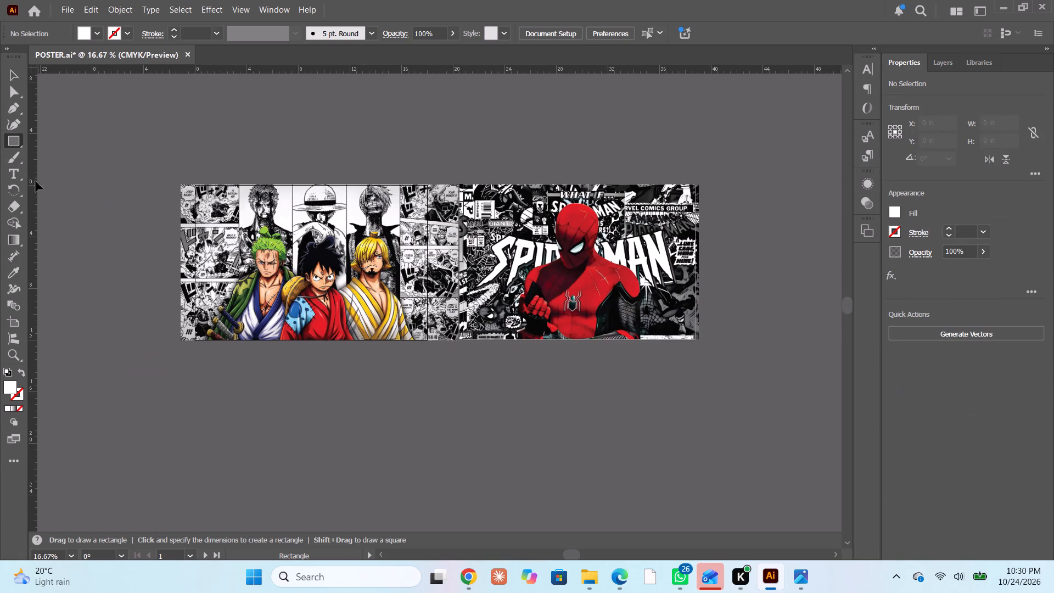
pyautogui.keyDown('alt'); pyautogui.scroll(2, 138, 206); pyautogui.keyUp('alt')
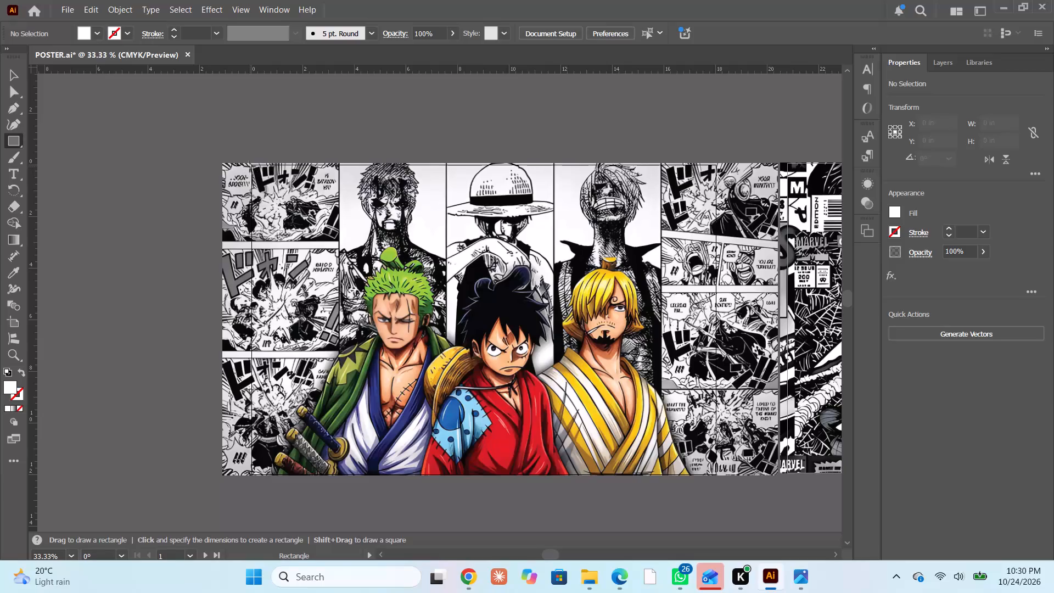
pyautogui.moveTo(251, 165); pyautogui.dragTo(612, 444)
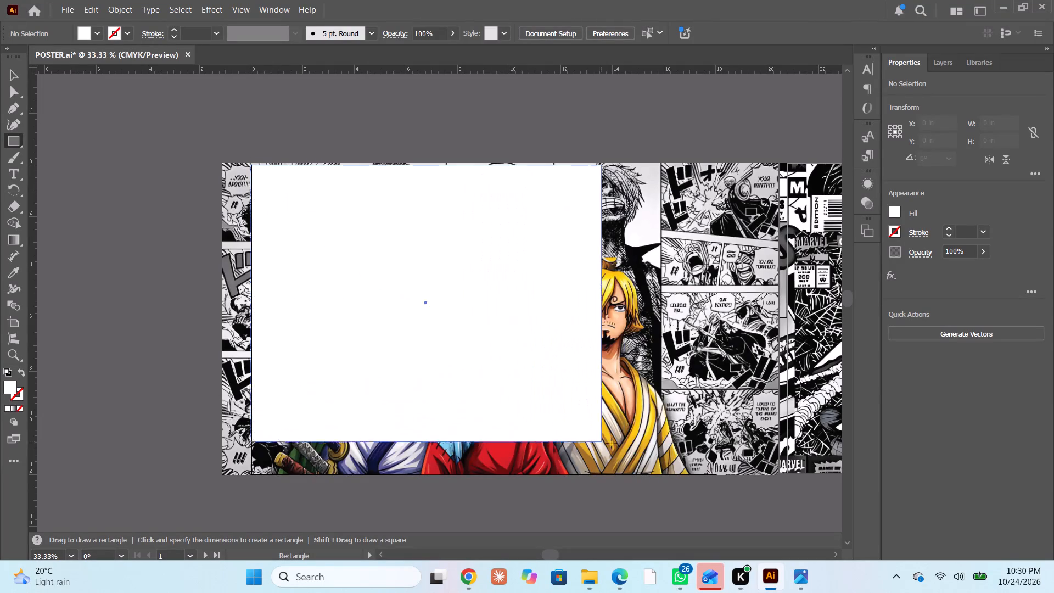
pyautogui.moveTo(612, 444); pyautogui.dragTo(719, 473)
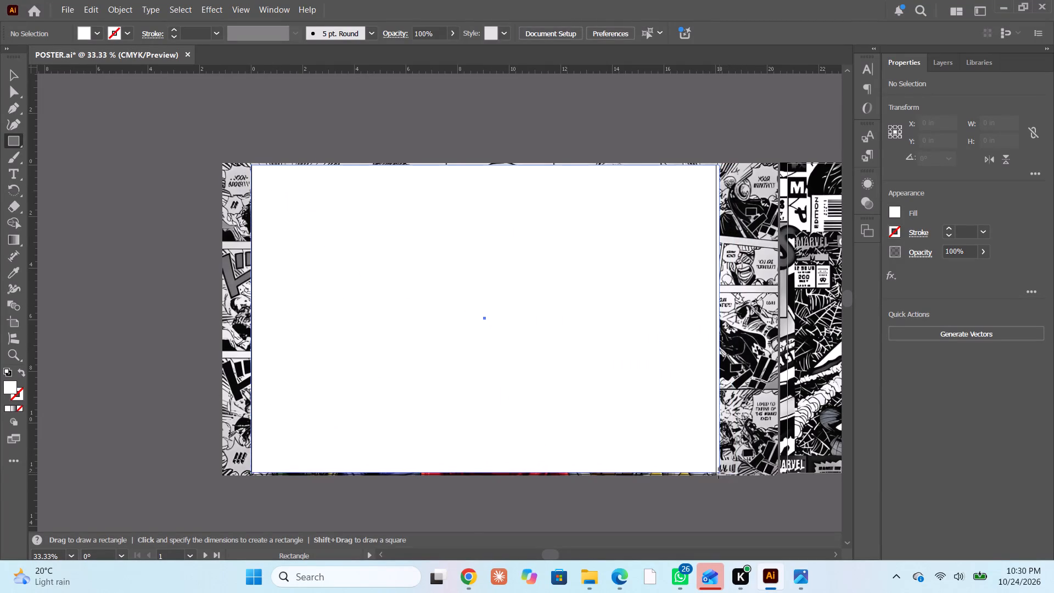
pyautogui.moveTo(719, 473); pyautogui.dragTo(711, 474)
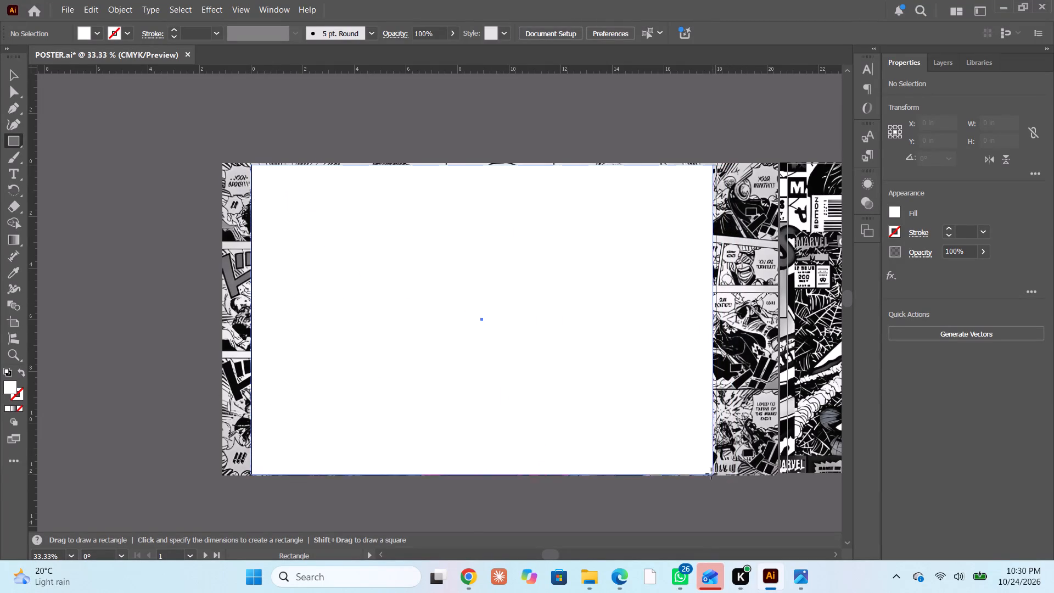
pyautogui.moveTo(711, 474); pyautogui.dragTo(717, 473)
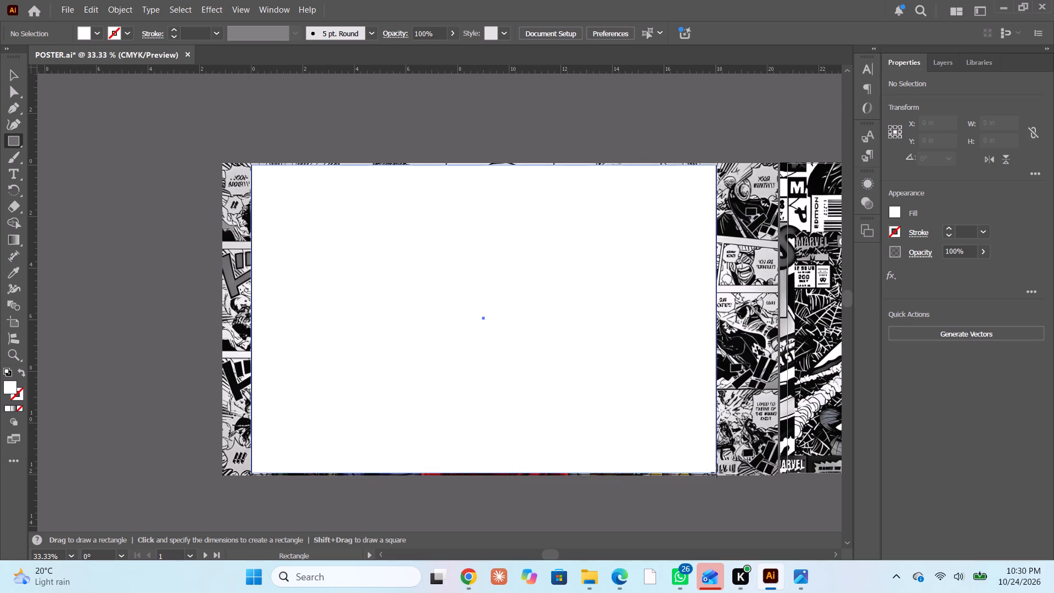
pyautogui.moveTo(717, 473); pyautogui.dragTo(717, 475)
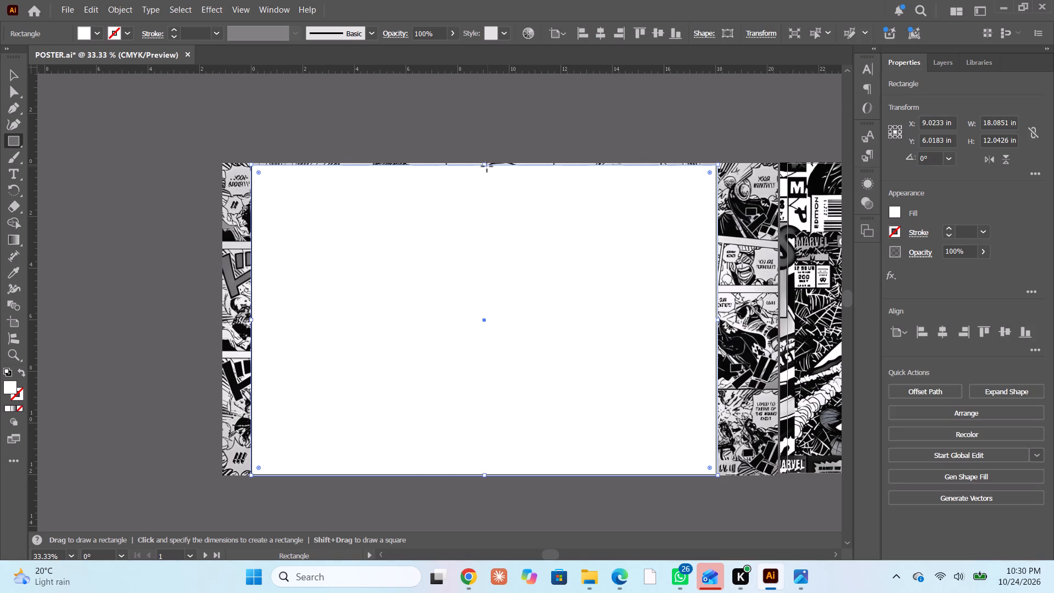
pyautogui.click(483, 164)
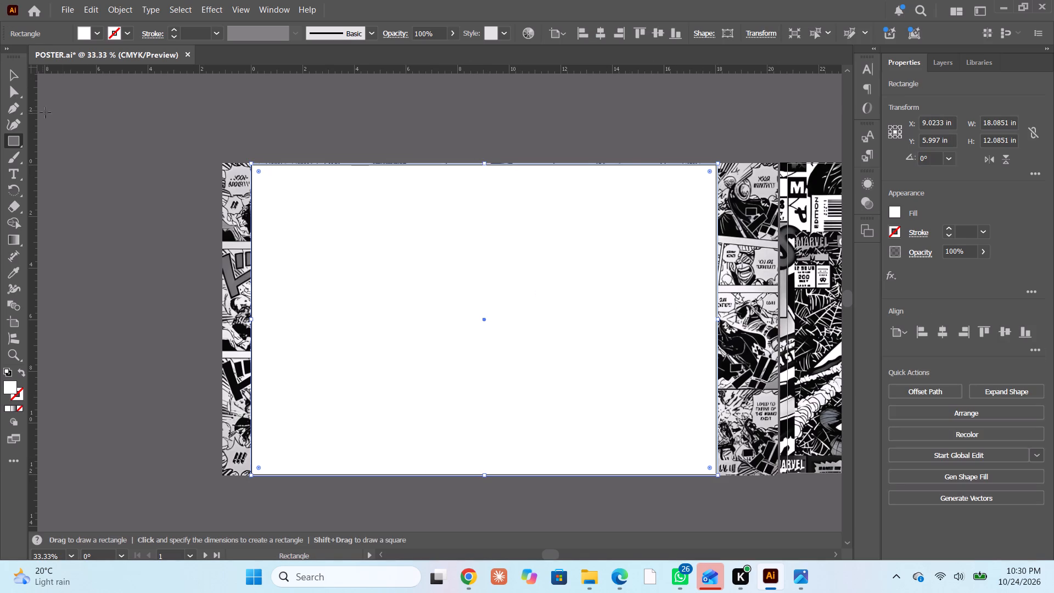
# Make a clipping mask from the white rectangle and the One Piece image beneath it.
pyautogui.click(15, 75)
pyautogui.keyDown('shift'); pyautogui.click(239, 236); pyautogui.keyUp('shift')
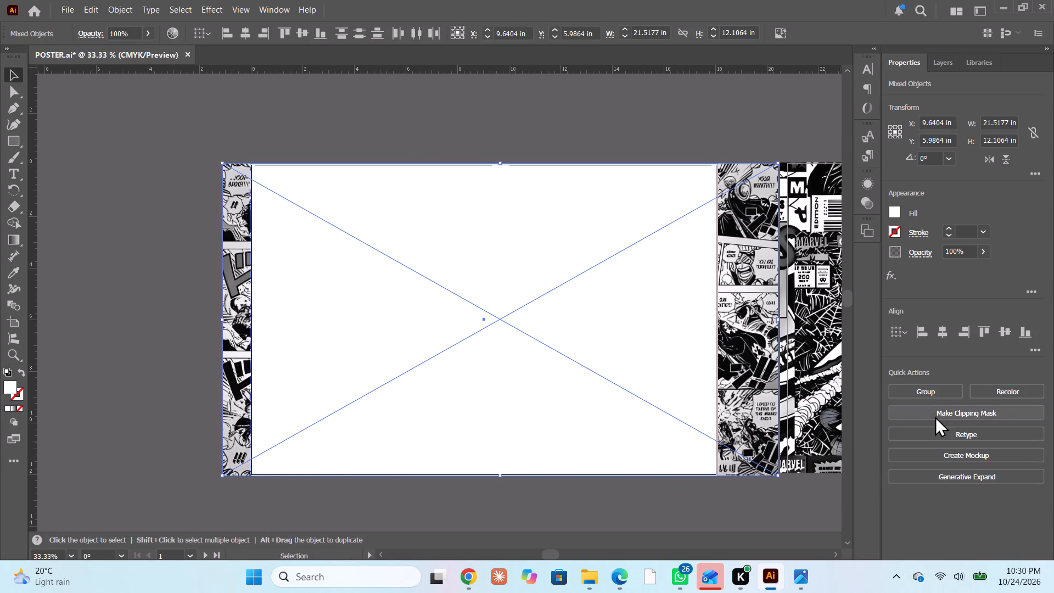
pyautogui.click(938, 413)
# Draw a rectangle over the Spider-Man image covering the second artboard, about 17.98 by 12.02 in.
pyautogui.hscroll(-4, 95, 240)
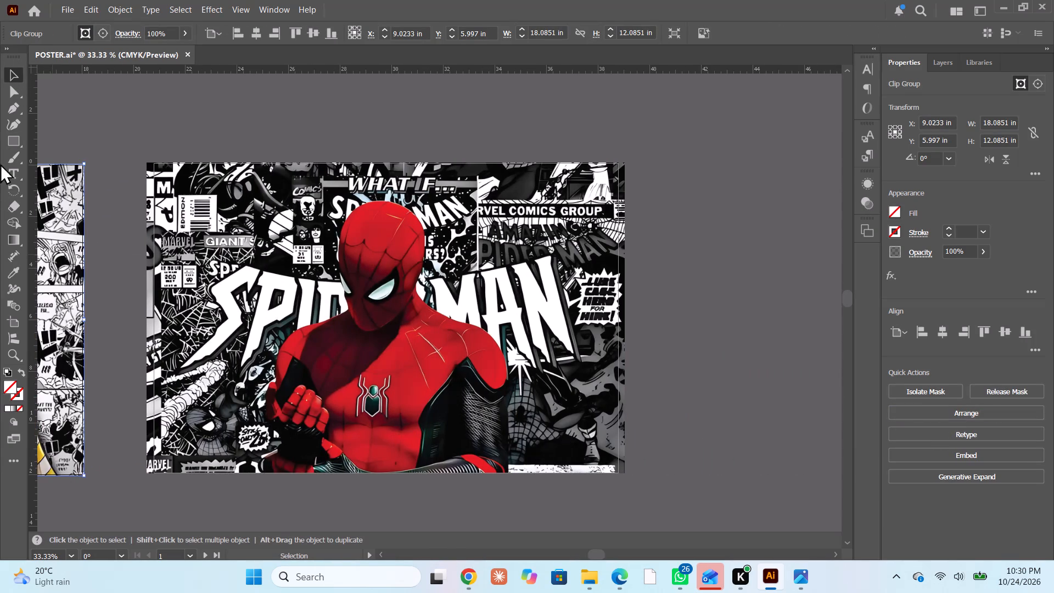
pyautogui.click(10, 135)
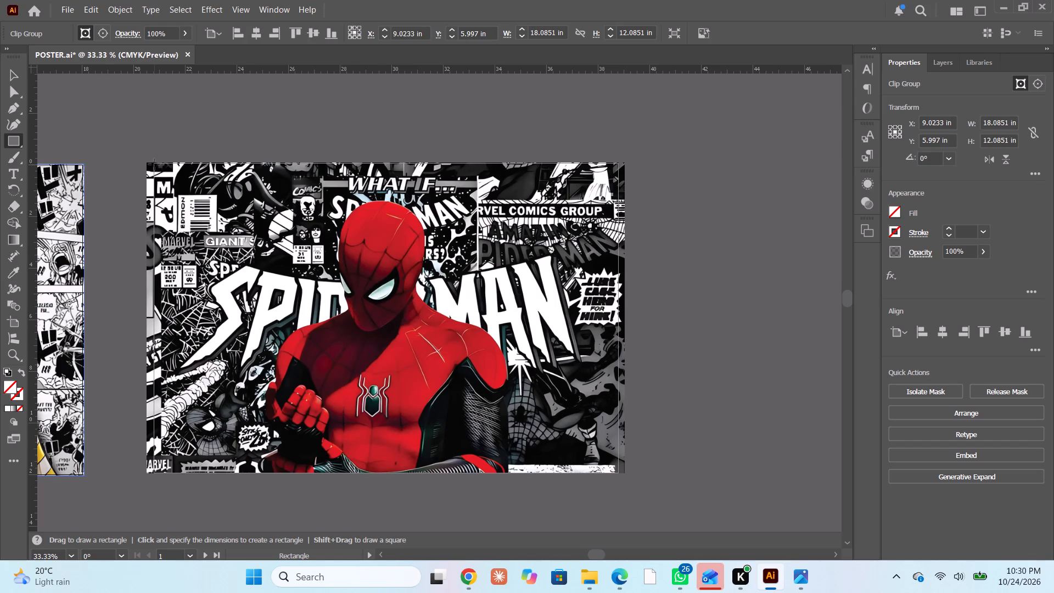
pyautogui.moveTo(154, 164); pyautogui.dragTo(615, 472)
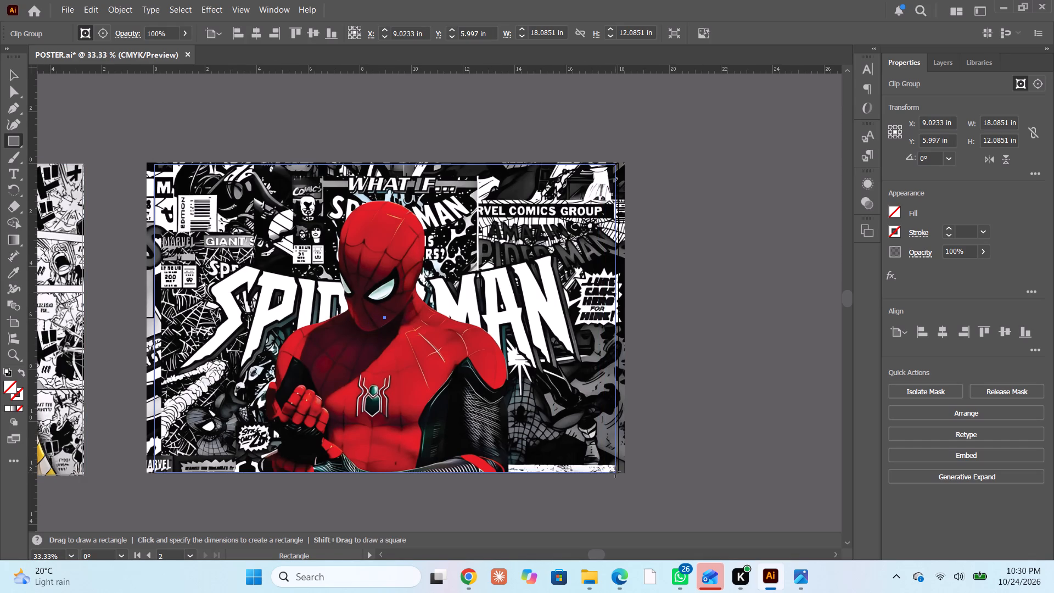
pyautogui.moveTo(615, 472); pyautogui.dragTo(618, 473)
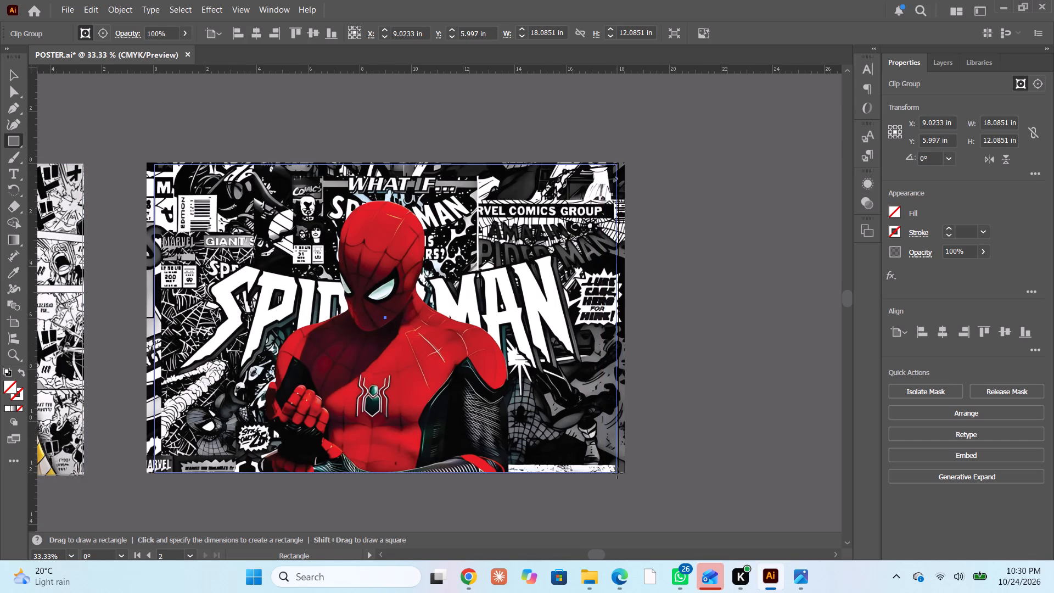
pyautogui.moveTo(618, 473); pyautogui.dragTo(619, 474)
pyautogui.click(384, 164)
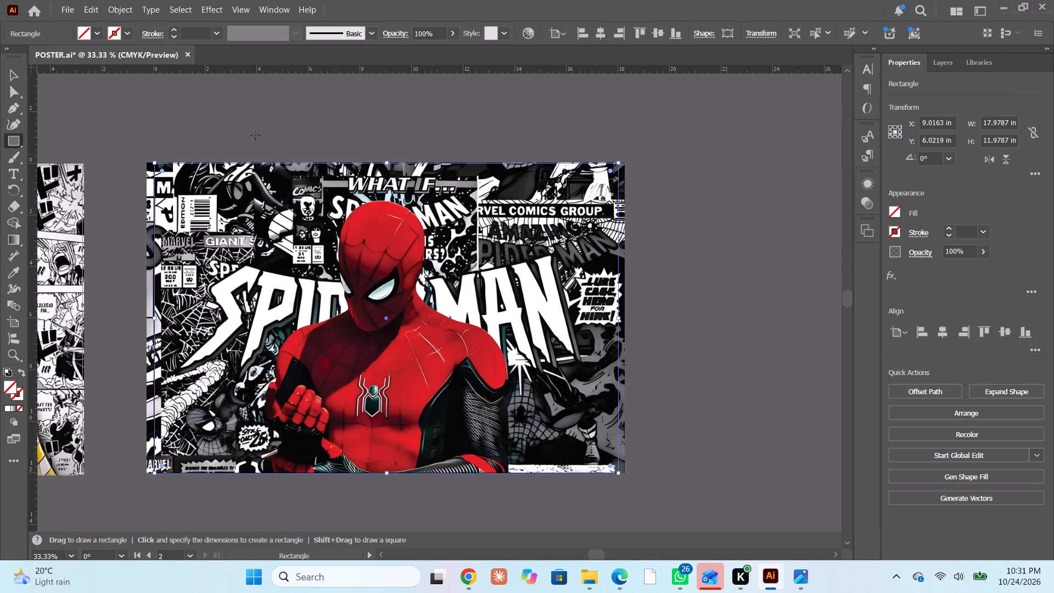
# Make a clipping mask from the new rectangle and the Spider-Man image, and deselect the result.
pyautogui.click(15, 70)
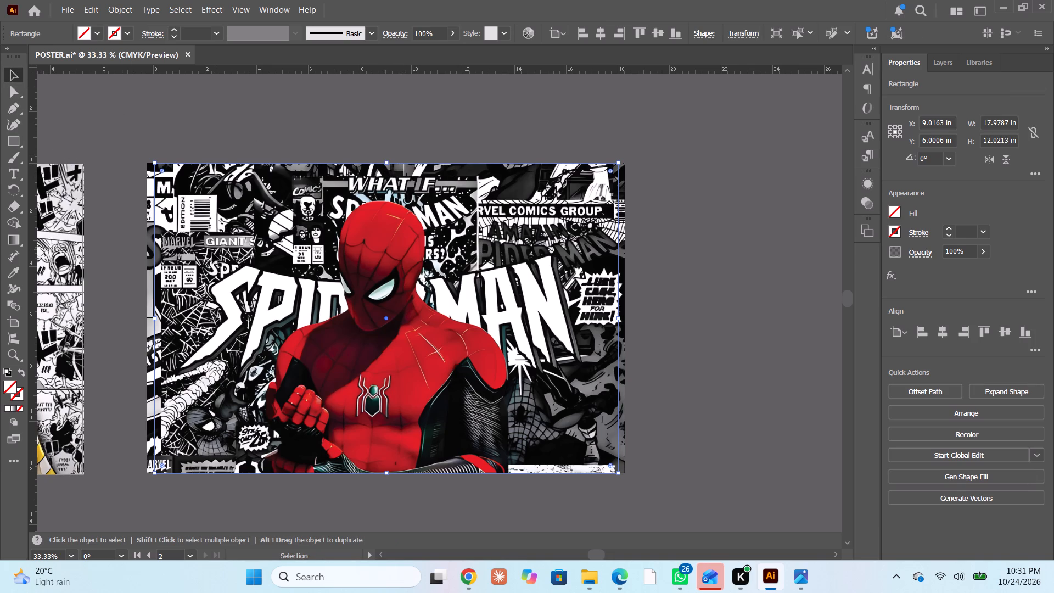
pyautogui.keyDown('shift'); pyautogui.click(151, 217); pyautogui.keyUp('shift')
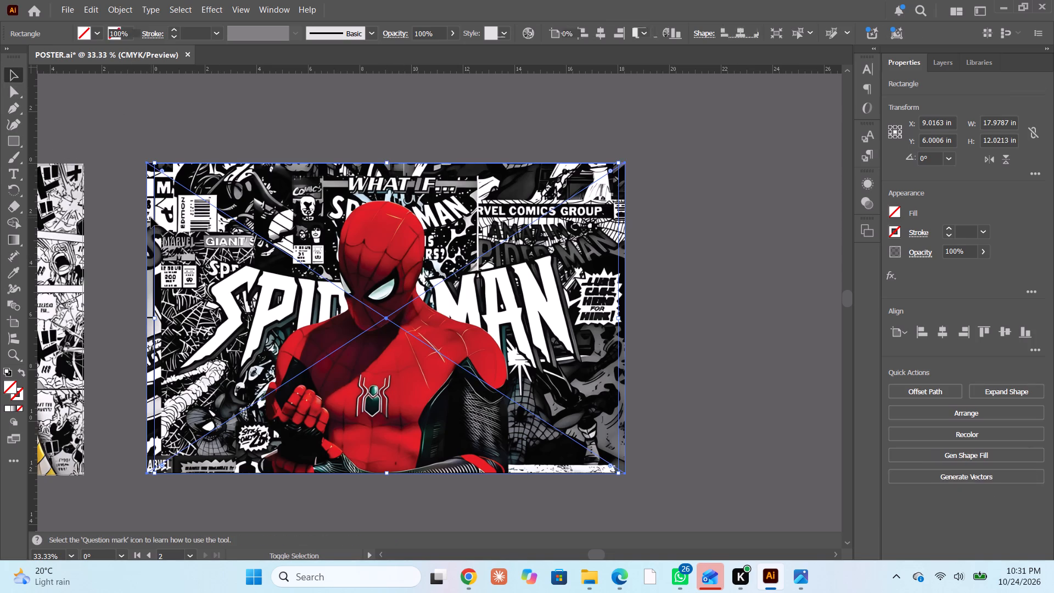
pyautogui.click(905, 411)
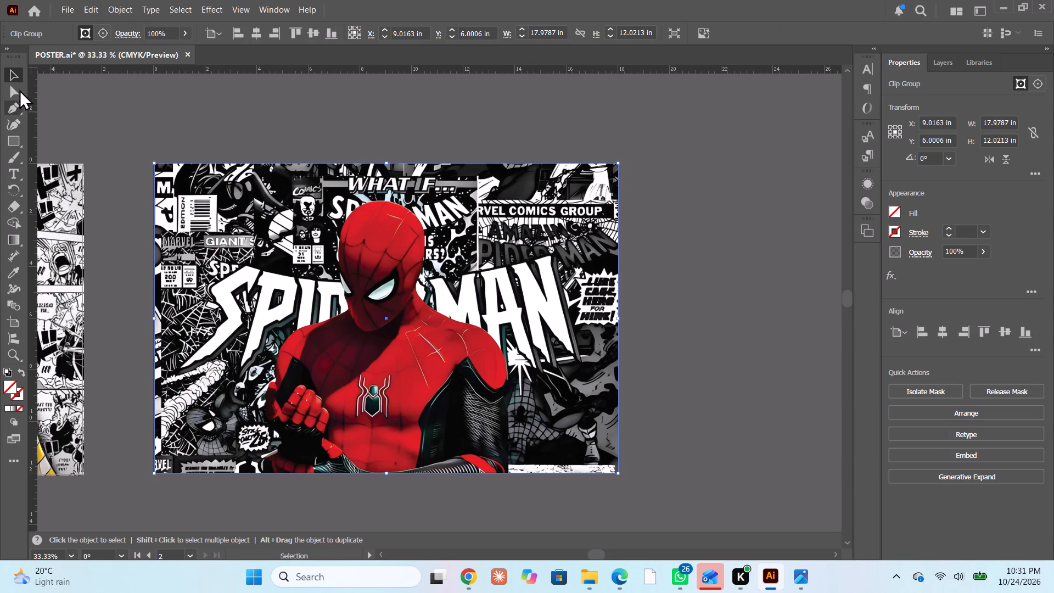
pyautogui.click(113, 137)
# Examine both clipped posters side by side and up close for image quality and coverage of their artboards.
pyautogui.keyDown('alt'); pyautogui.scroll(-3, 120, 246); pyautogui.keyUp('alt')
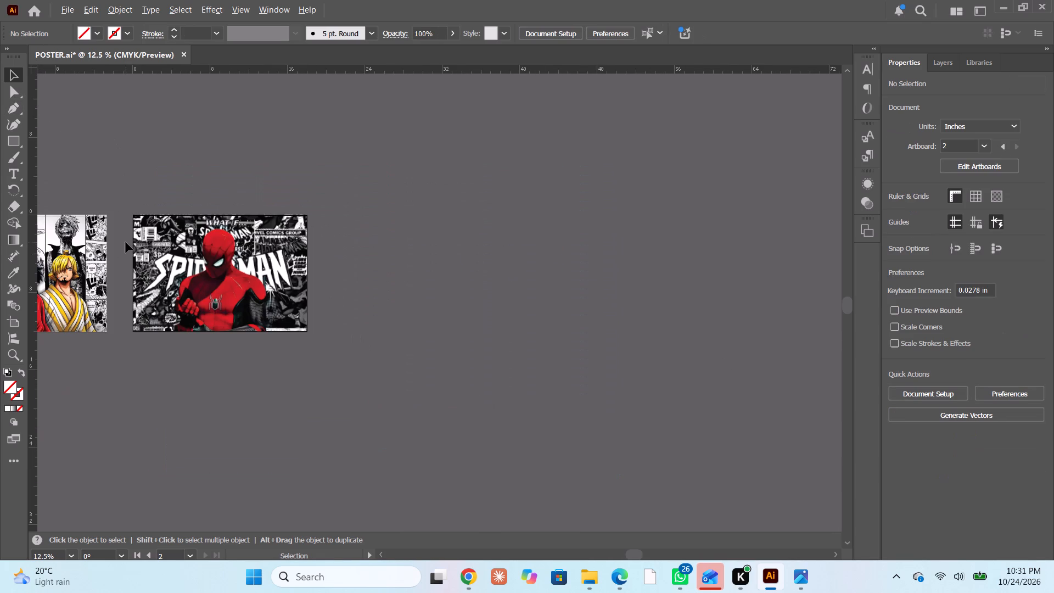
pyautogui.scroll(-1, 126, 242)
pyautogui.hscroll(3, 132, 249)
pyautogui.scroll(-3, 144, 335)
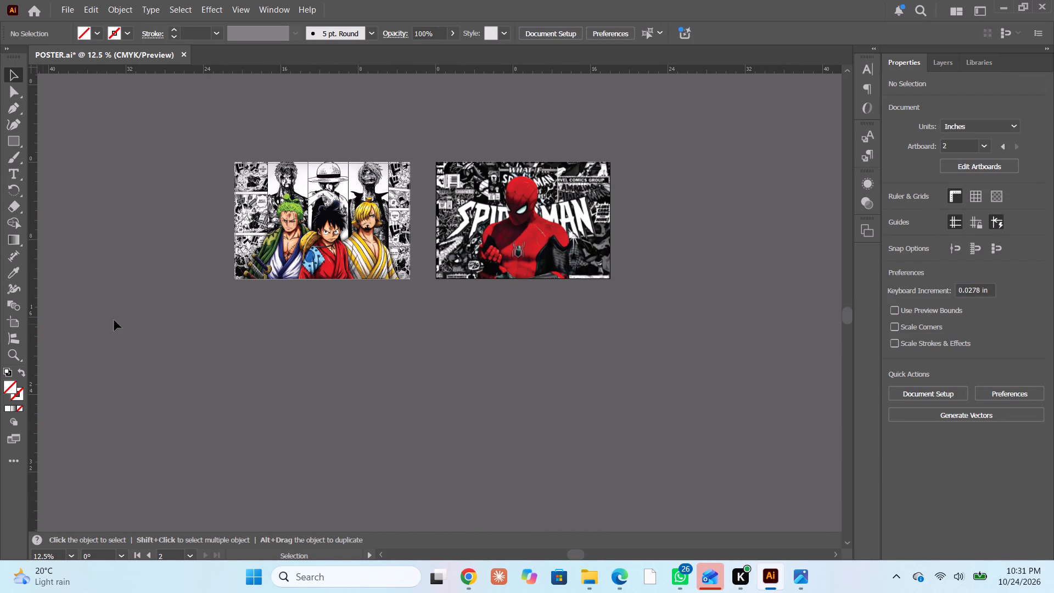
pyautogui.keyDown('shift'); pyautogui.scroll(3, 285, 326); pyautogui.keyUp('shift')
pyautogui.scroll(-4, 282, 361)
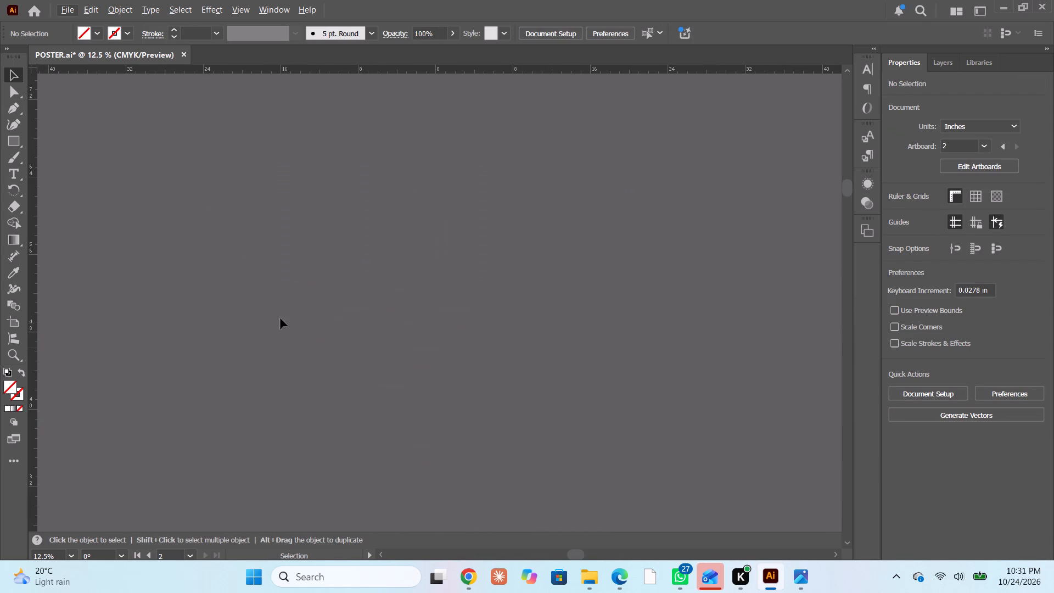
pyautogui.scroll(-10, 281, 318)
pyautogui.scroll(4, 270, 285)
pyautogui.scroll(-3, 270, 285)
pyautogui.scroll(2, 270, 285)
pyautogui.scroll(-1, 270, 285)
pyautogui.scroll(1, 270, 285)
pyautogui.scroll(-3, 270, 285)
pyautogui.scroll(1, 270, 285)
pyautogui.scroll(-1, 270, 285)
pyautogui.scroll(1, 270, 285)
pyautogui.scroll(-2, 270, 285)
pyautogui.keyDown('alt'); pyautogui.scroll(-11, 254, 299); pyautogui.keyUp('alt')
pyautogui.keyDown('alt'); pyautogui.scroll(4, 253, 331); pyautogui.keyUp('alt')
pyautogui.keyDown('alt'); pyautogui.scroll(-1, 253, 331); pyautogui.keyUp('alt')
pyautogui.keyDown('alt'); pyautogui.scroll(2, 253, 330); pyautogui.keyUp('alt')
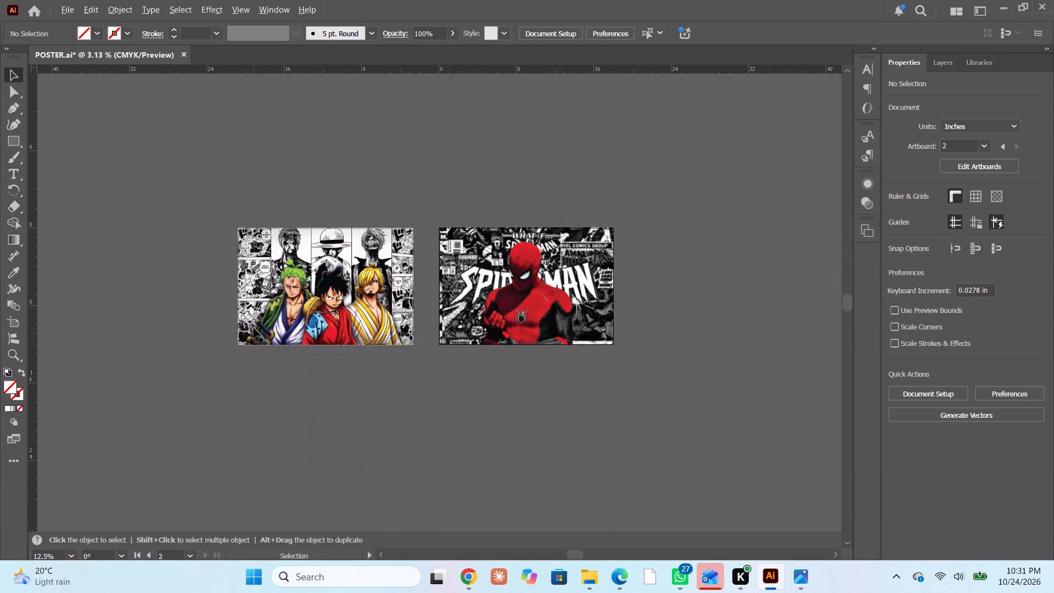
pyautogui.keyDown('alt'); pyautogui.scroll(9, 254, 328); pyautogui.keyUp('alt')
pyautogui.keyDown('alt'); pyautogui.scroll(-5, 287, 351); pyautogui.keyUp('alt')
pyautogui.keyDown('alt'); pyautogui.scroll(6, 307, 294); pyautogui.keyUp('alt')
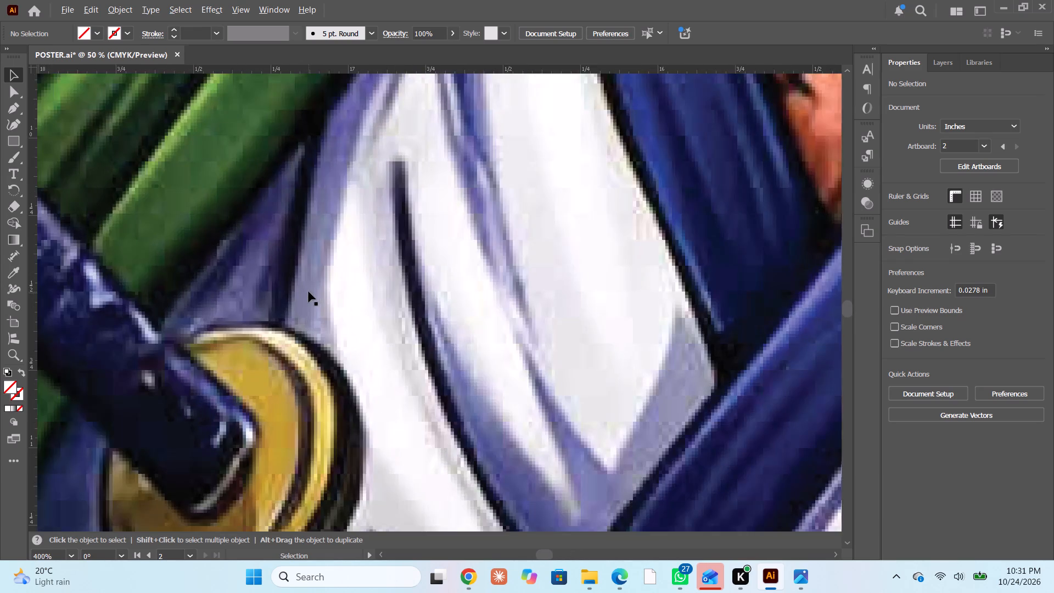
pyautogui.keyDown('alt'); pyautogui.scroll(-7, 305, 282); pyautogui.keyUp('alt')
pyautogui.hscroll(-2, 318, 239)
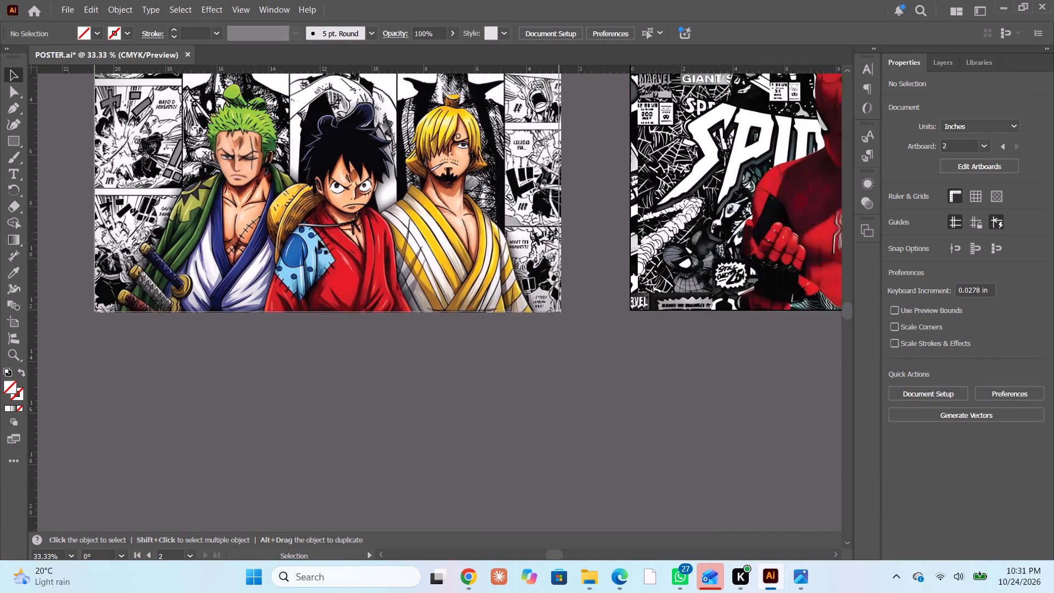
pyautogui.hscroll(-1, 318, 240)
pyautogui.keyDown('alt'); pyautogui.scroll(-2, 494, 176); pyautogui.keyUp('alt')
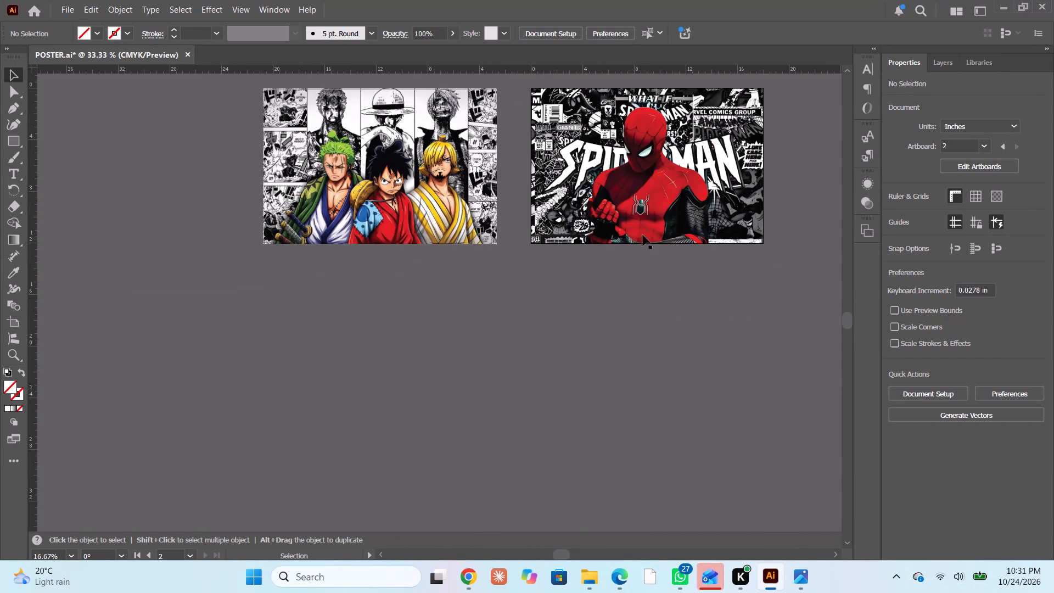
pyautogui.scroll(5, 652, 220)
pyautogui.keyDown('alt'); pyautogui.scroll(2, 615, 224); pyautogui.keyUp('alt')
pyautogui.keyDown('alt'); pyautogui.scroll(-1, 610, 221); pyautogui.keyUp('alt')
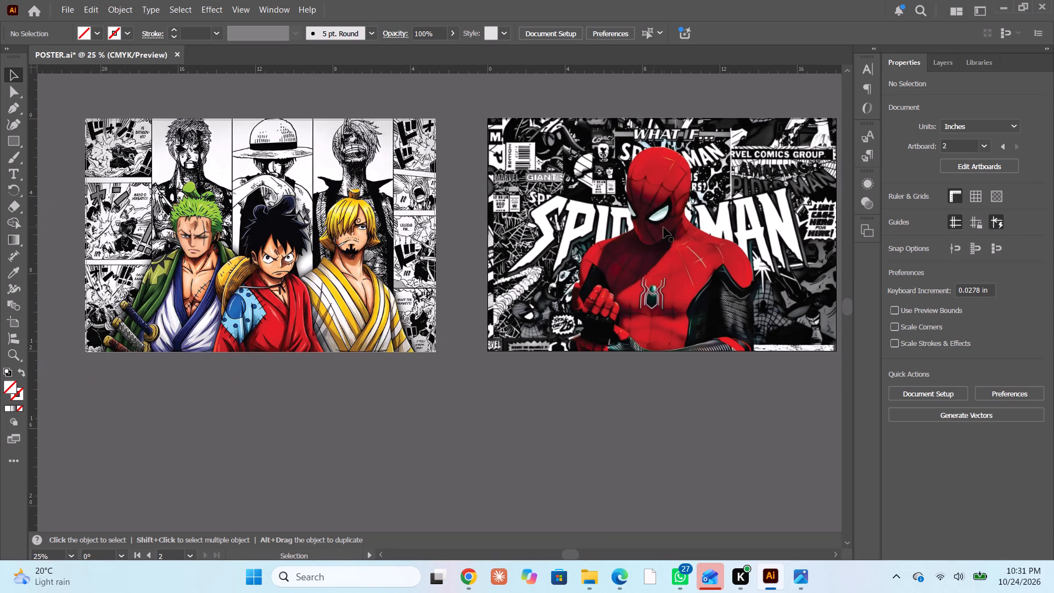
pyautogui.hscroll(-2, 663, 222)
pyautogui.hscroll(1, 662, 221)
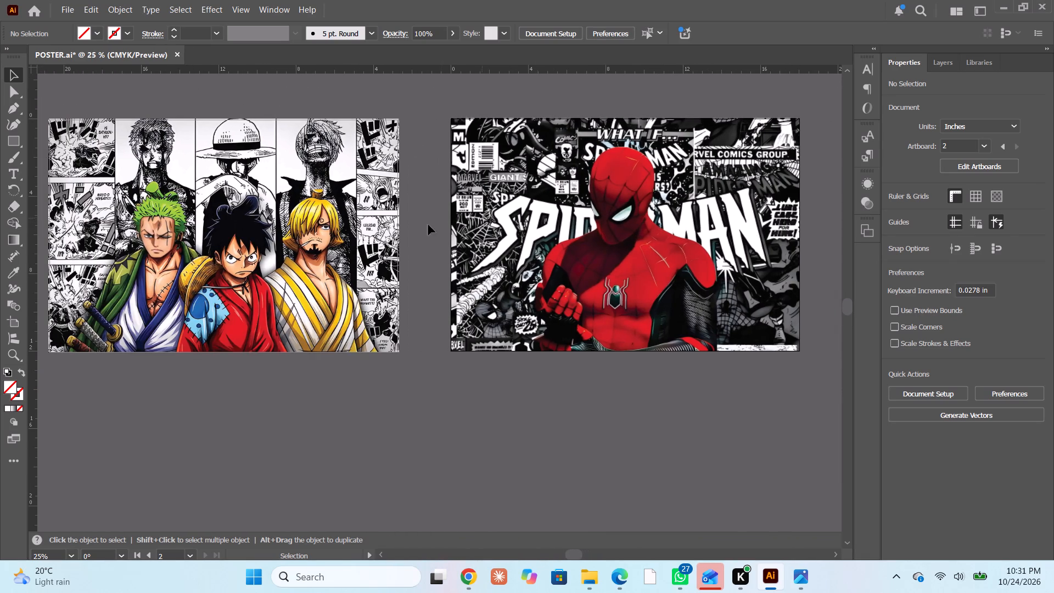
pyautogui.scroll(-3, 405, 294)
pyautogui.scroll(3, 405, 293)
pyautogui.keyDown('alt'); pyautogui.scroll(-2, 397, 280); pyautogui.keyUp('alt')
pyautogui.keyDown('alt'); pyautogui.scroll(1, 314, 276); pyautogui.keyUp('alt')
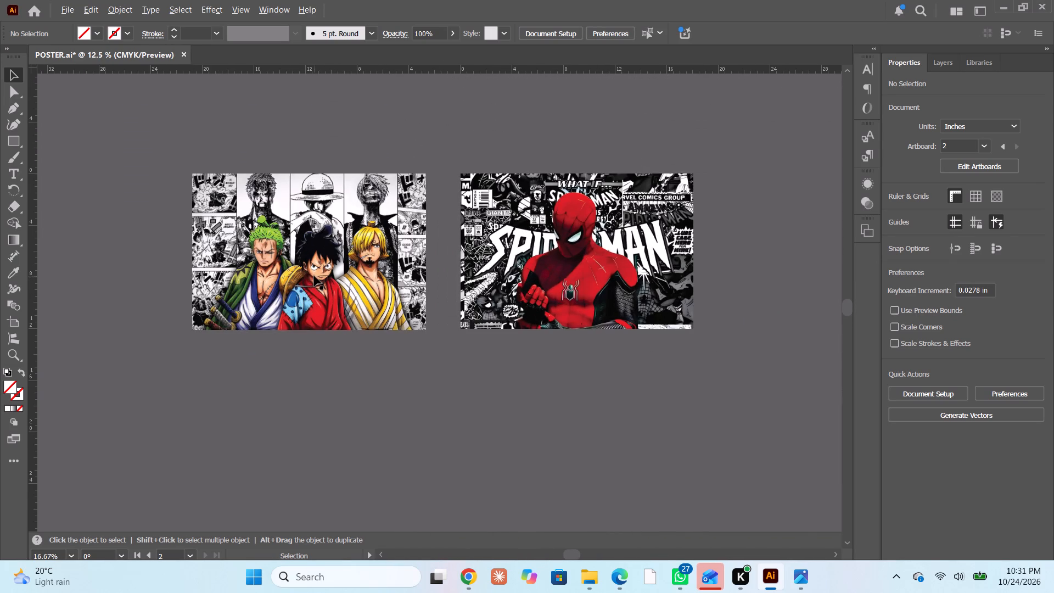
# Duplicate Artboard 2 with its Spider-Man artwork twice, placing one copy below Artboard 1 and the other below Artboard 2.
pyautogui.moveTo(464, 127); pyautogui.dragTo(718, 389)
pyautogui.scroll(-2, 528, 271)
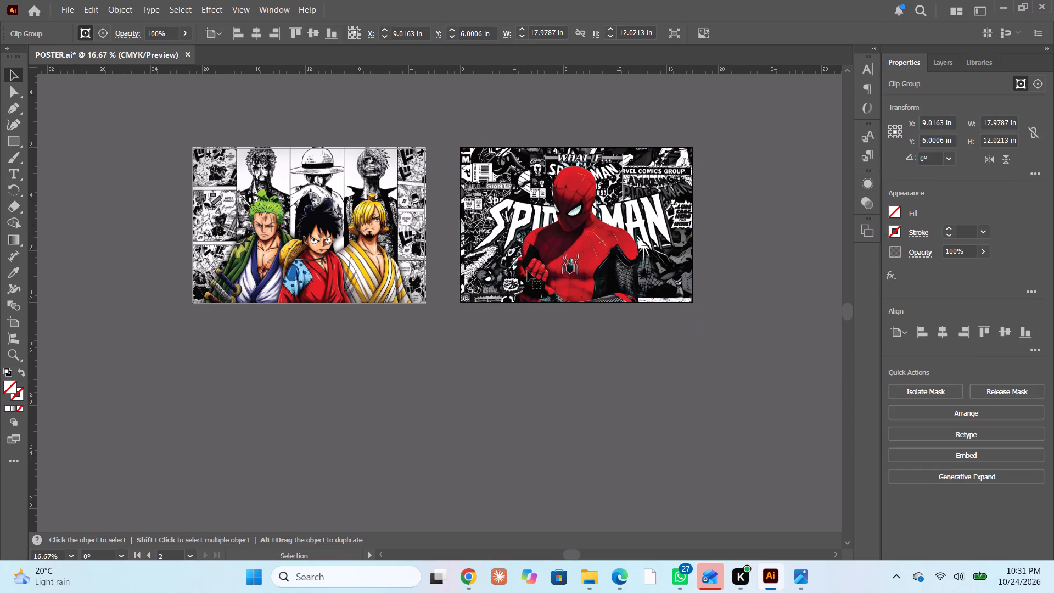
pyautogui.scroll(-1, 528, 271)
pyautogui.click(830, 181)
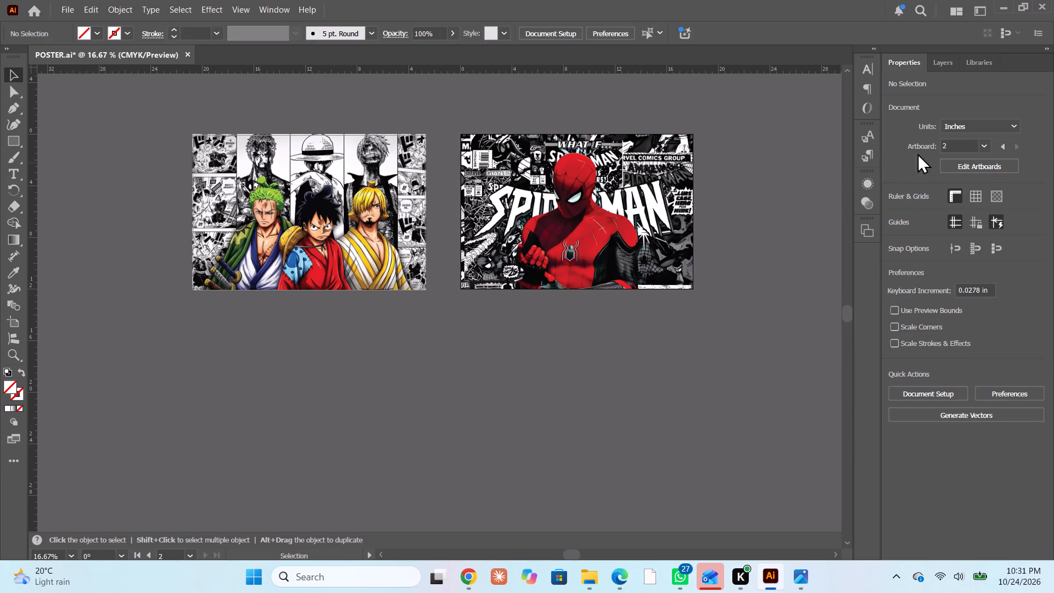
pyautogui.click(955, 163)
pyautogui.keyDown('alt'); pyautogui.moveTo(587, 205); pyautogui.dragTo(312, 382); pyautogui.keyUp('alt')
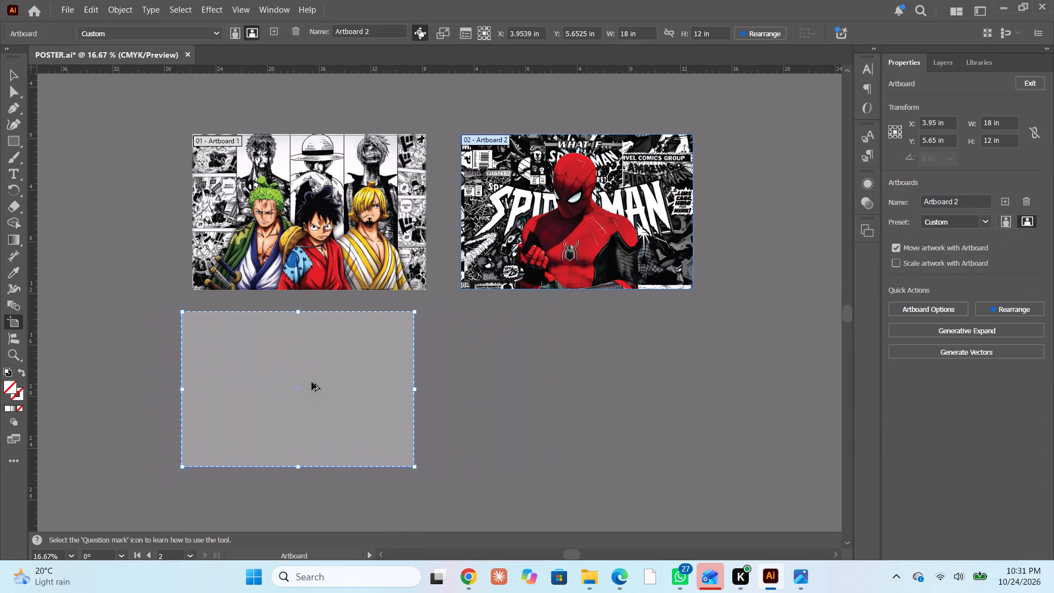
pyautogui.keyDown('alt'); pyautogui.moveTo(312, 382); pyautogui.dragTo(319, 383); pyautogui.keyUp('alt')
pyautogui.keyDown('alt'); pyautogui.moveTo(330, 369); pyautogui.dragTo(592, 374); pyautogui.keyUp('alt')
pyautogui.scroll(-2, 534, 344)
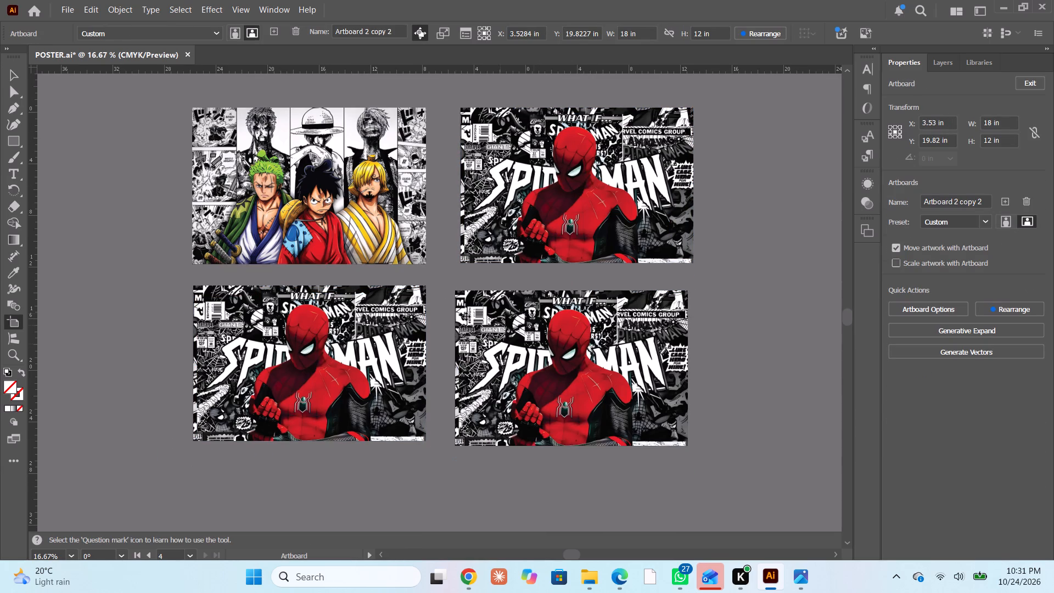
pyautogui.click(15, 69)
pyautogui.click(131, 253)
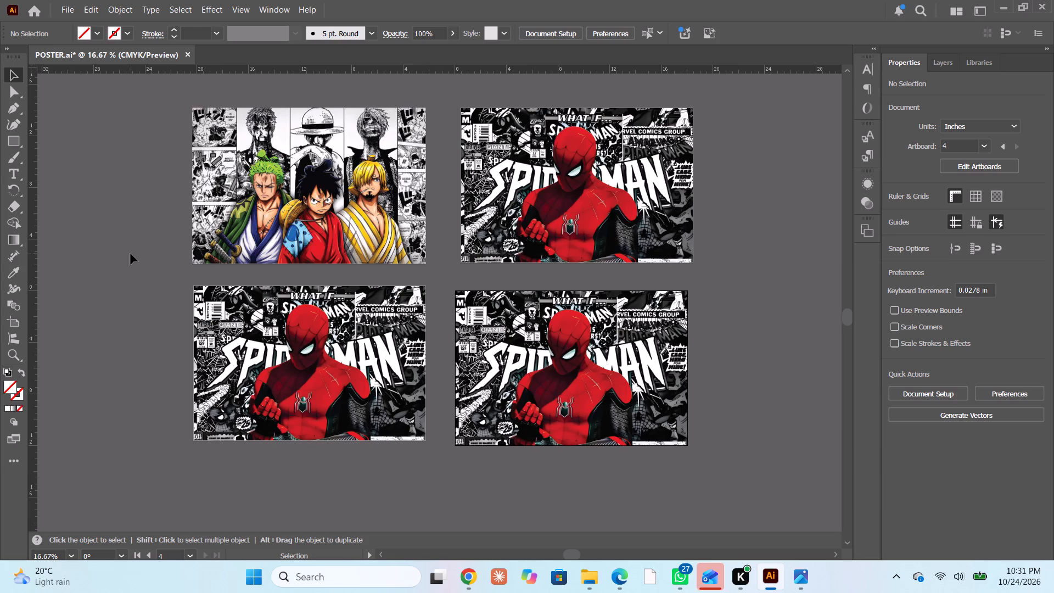
# Place the linked black PETRONAS F1 car JPG from Downloads and shift it partly off the third artboard's Spider-Man copy.
pyautogui.scroll(3, 54, 103)
pyautogui.click(60, 1)
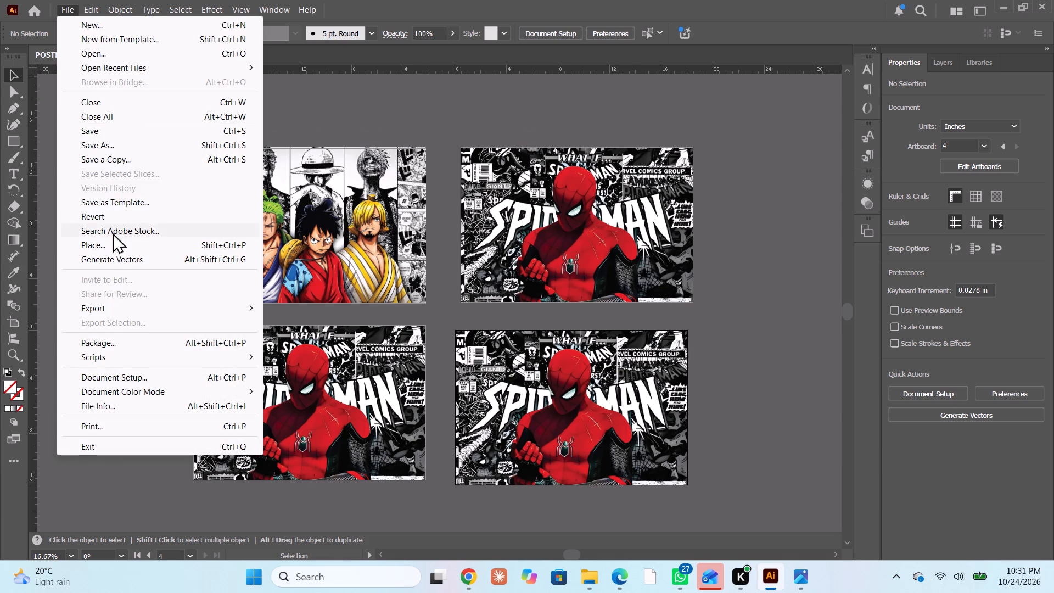
pyautogui.click(111, 249)
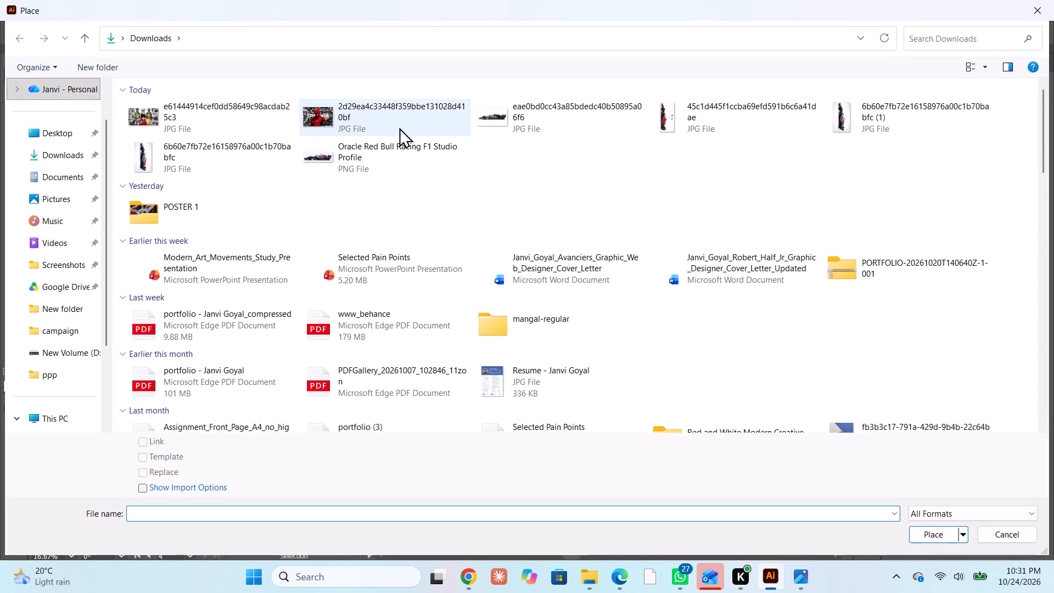
pyautogui.click(503, 113)
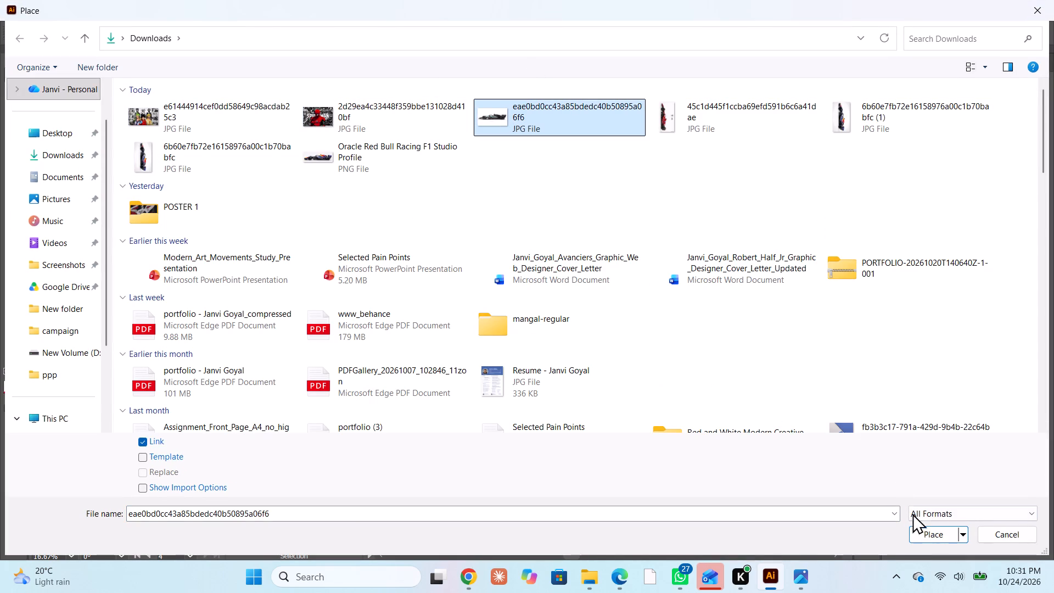
pyautogui.click(920, 530)
pyautogui.click(233, 357)
pyautogui.scroll(-6, 333, 363)
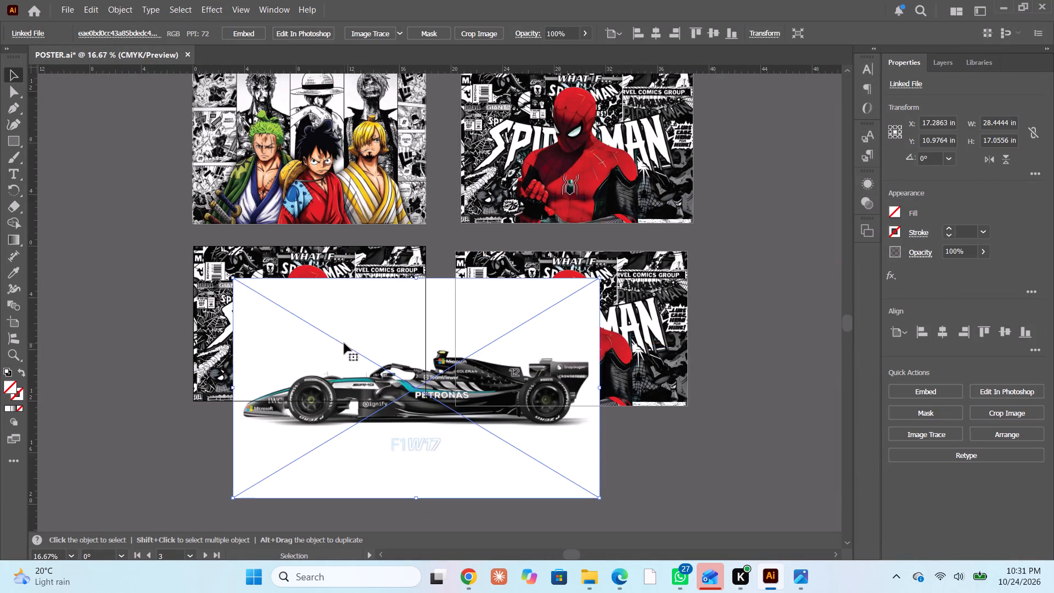
pyautogui.scroll(-2, 344, 343)
pyautogui.moveTo(346, 354); pyautogui.dragTo(474, 338)
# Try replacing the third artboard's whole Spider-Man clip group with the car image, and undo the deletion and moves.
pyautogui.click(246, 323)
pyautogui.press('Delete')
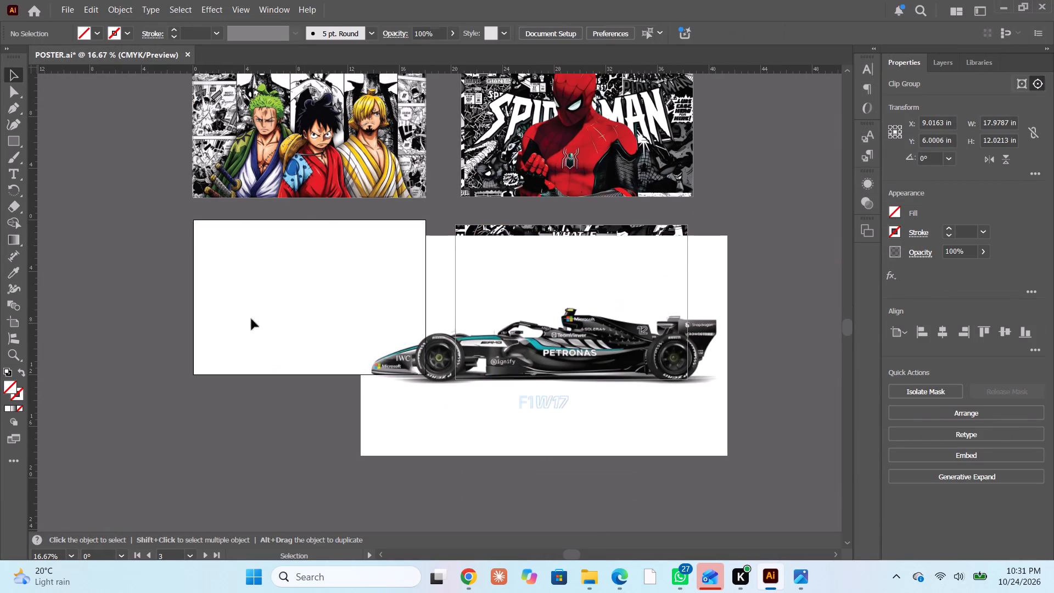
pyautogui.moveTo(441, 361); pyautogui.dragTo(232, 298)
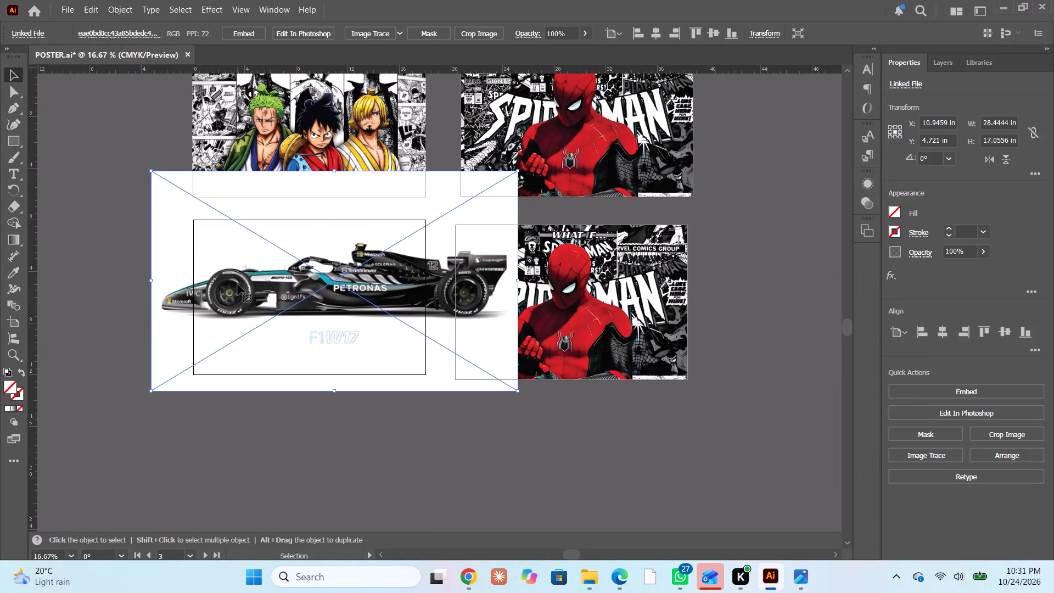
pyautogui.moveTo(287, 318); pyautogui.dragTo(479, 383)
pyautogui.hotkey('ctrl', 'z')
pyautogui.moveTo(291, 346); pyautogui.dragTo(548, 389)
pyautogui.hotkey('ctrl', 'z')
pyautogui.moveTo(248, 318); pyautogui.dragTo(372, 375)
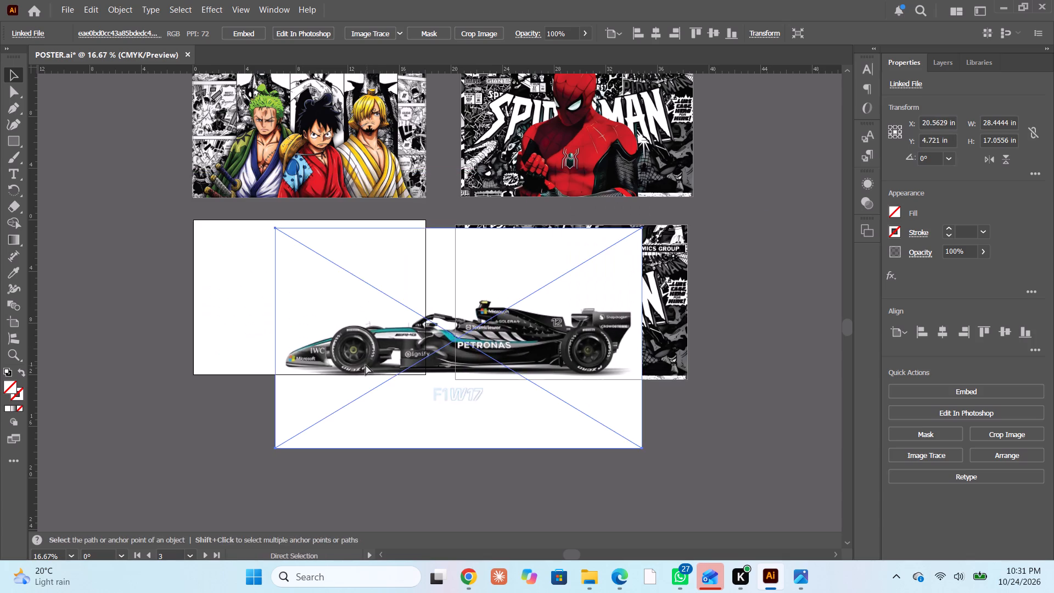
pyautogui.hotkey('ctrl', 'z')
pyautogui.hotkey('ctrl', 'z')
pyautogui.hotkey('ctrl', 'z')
# Release the clipping mask on the third artboard's Spider-Man copy and delete the Spider-Man image, keeping the rectangle.
pyautogui.click(257, 334)
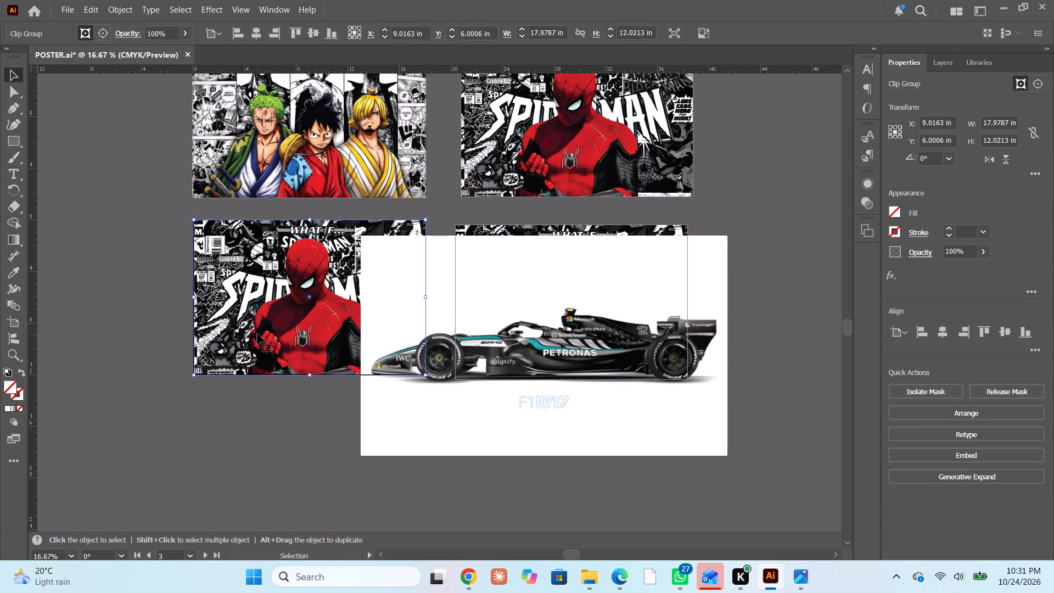
pyautogui.click(996, 390)
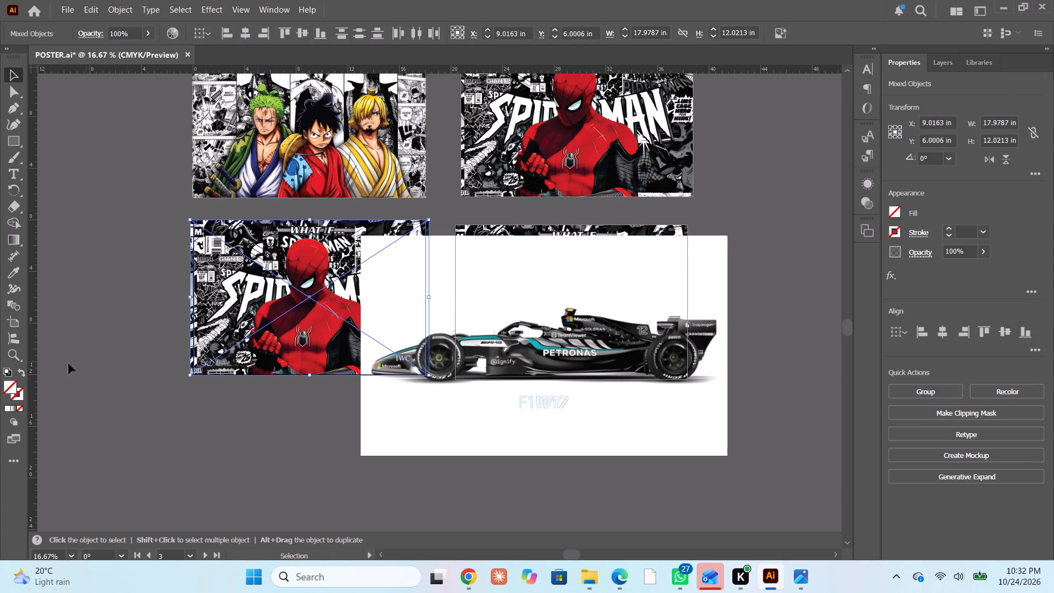
pyautogui.click(37, 376)
pyautogui.click(145, 364)
pyautogui.click(217, 335)
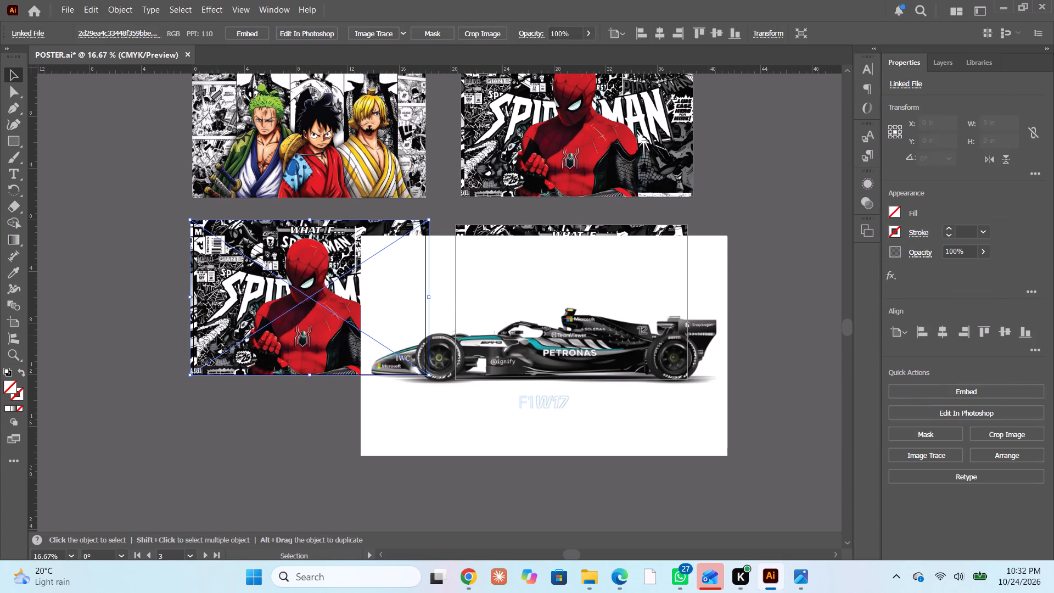
pyautogui.press('Delete')
pyautogui.moveTo(167, 319); pyautogui.dragTo(251, 346)
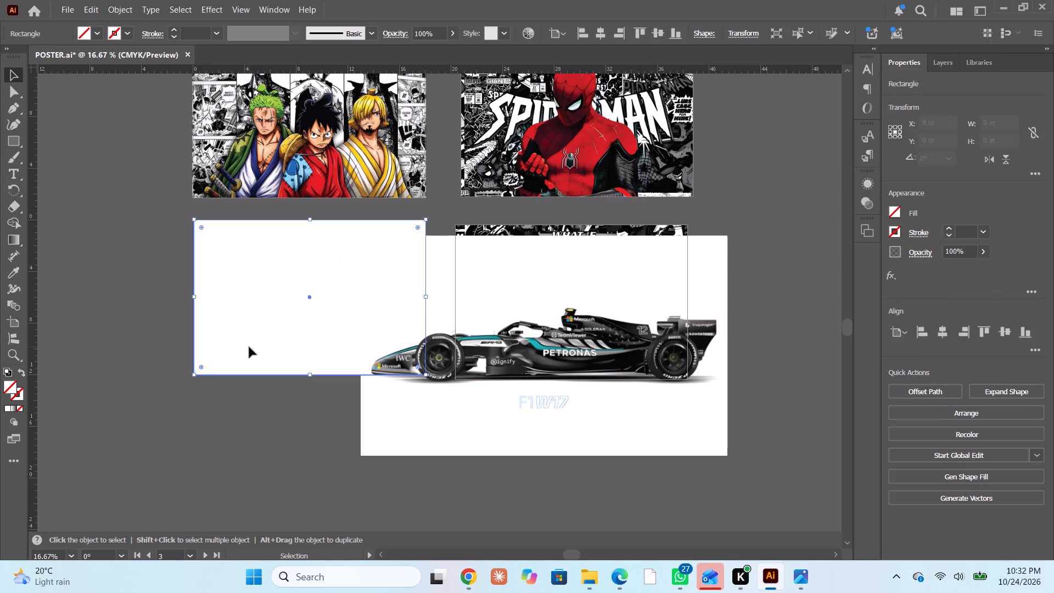
pyautogui.click(137, 399)
# Move the car image so it overlaps the lower part of the third artboard, and bring the mask rectangle to the front.
pyautogui.moveTo(494, 407); pyautogui.dragTo(250, 368)
pyautogui.moveTo(175, 457); pyautogui.dragTo(278, 302)
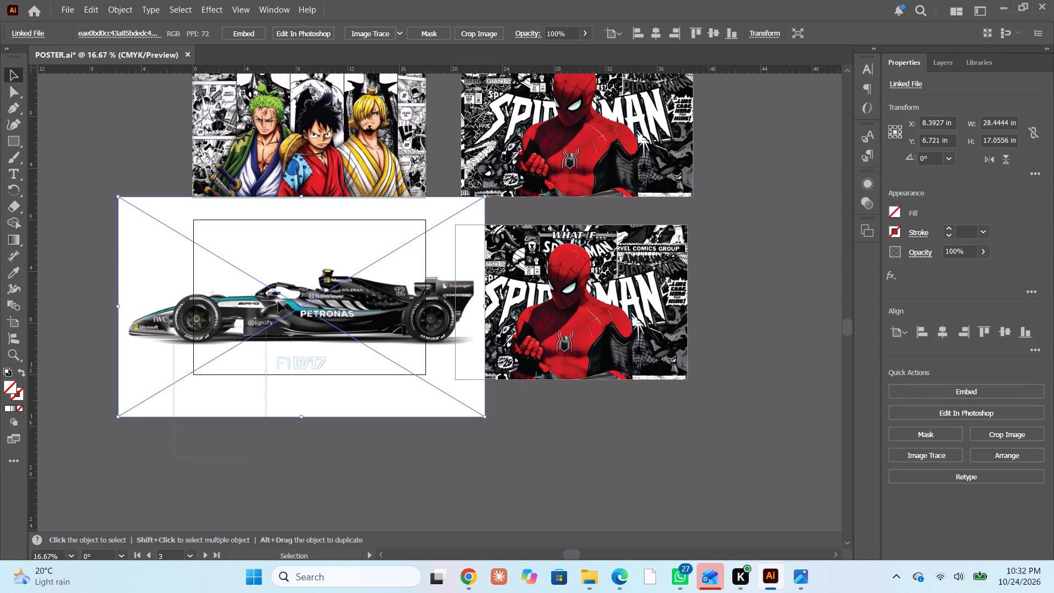
pyautogui.moveTo(278, 302); pyautogui.dragTo(279, 301)
pyautogui.click(318, 473)
pyautogui.moveTo(261, 362); pyautogui.dragTo(255, 369)
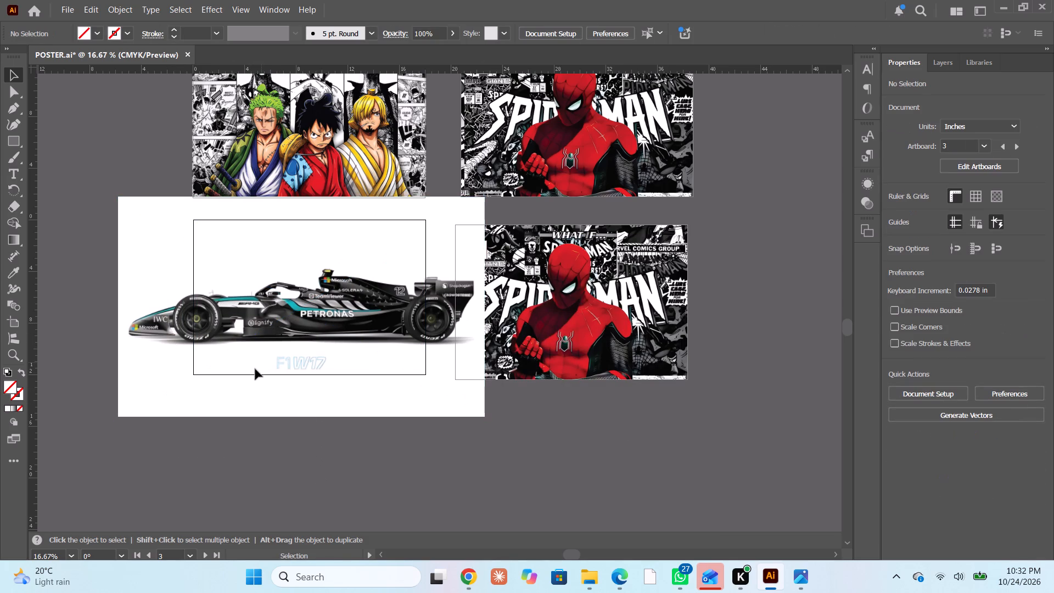
pyautogui.moveTo(255, 369); pyautogui.dragTo(245, 375)
pyautogui.moveTo(253, 393); pyautogui.dragTo(192, 475)
pyautogui.moveTo(156, 245); pyautogui.dragTo(263, 251)
pyautogui.rightClick(261, 254)
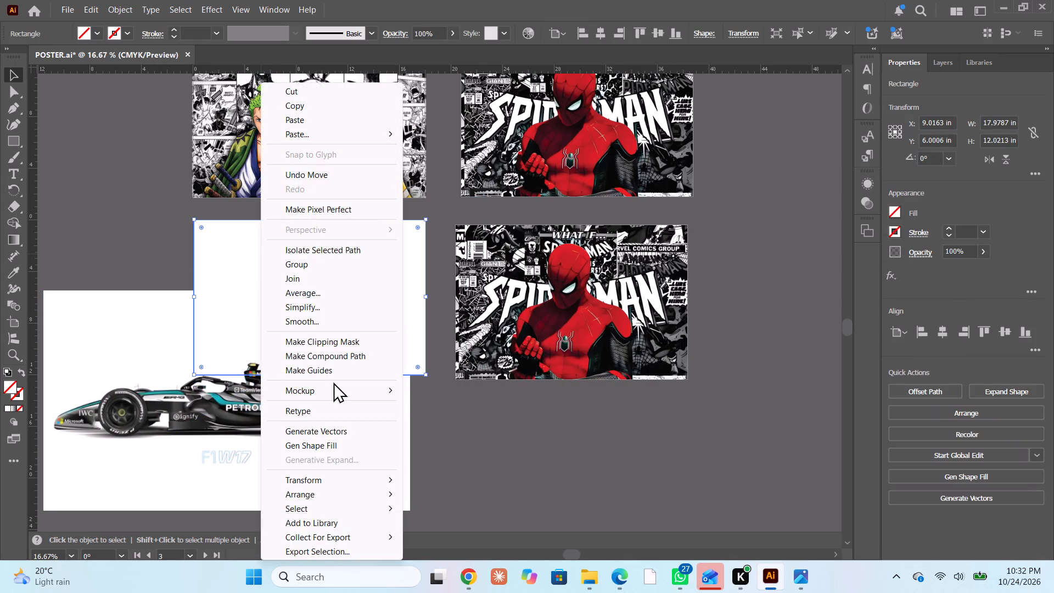
pyautogui.click(312, 495)
pyautogui.click(457, 494)
pyautogui.click(458, 452)
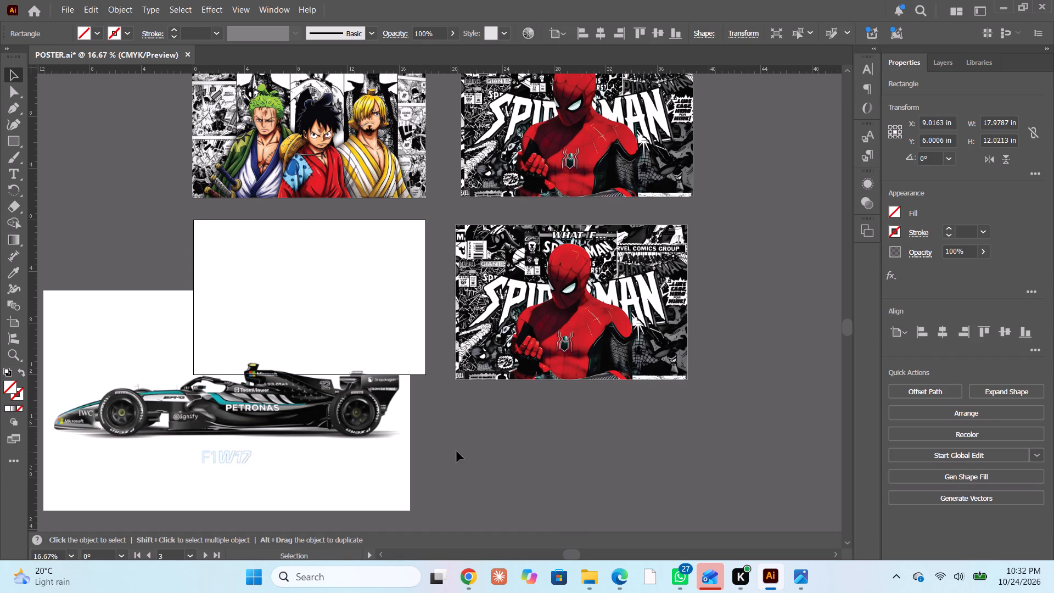
# Make a clipping mask from the third artboard's rectangle and the car image.
pyautogui.moveTo(457, 451); pyautogui.dragTo(263, 305)
pyautogui.click(753, 458)
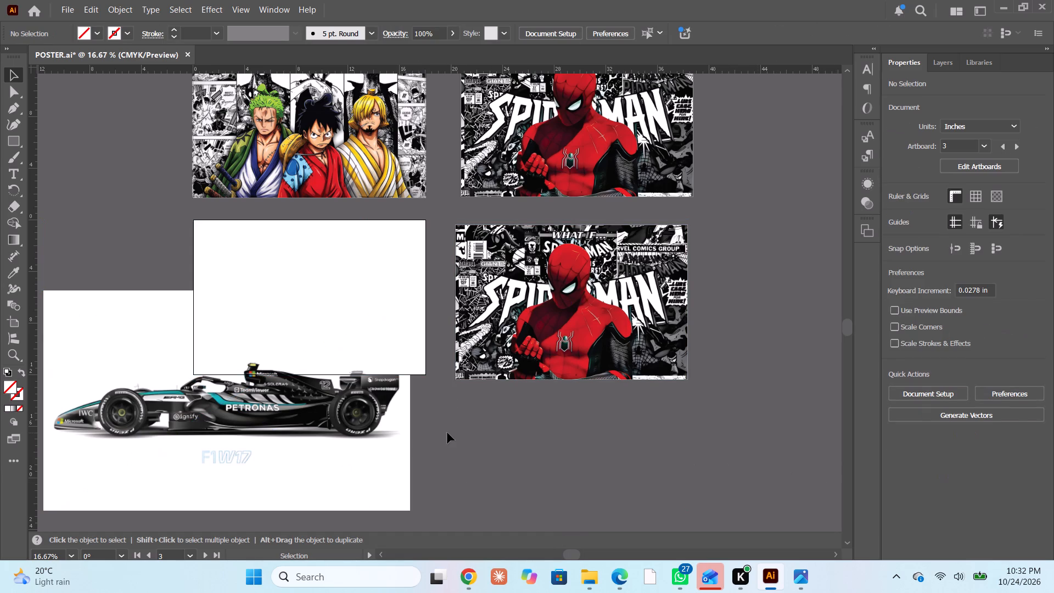
pyautogui.moveTo(446, 433); pyautogui.dragTo(315, 338)
pyautogui.click(915, 412)
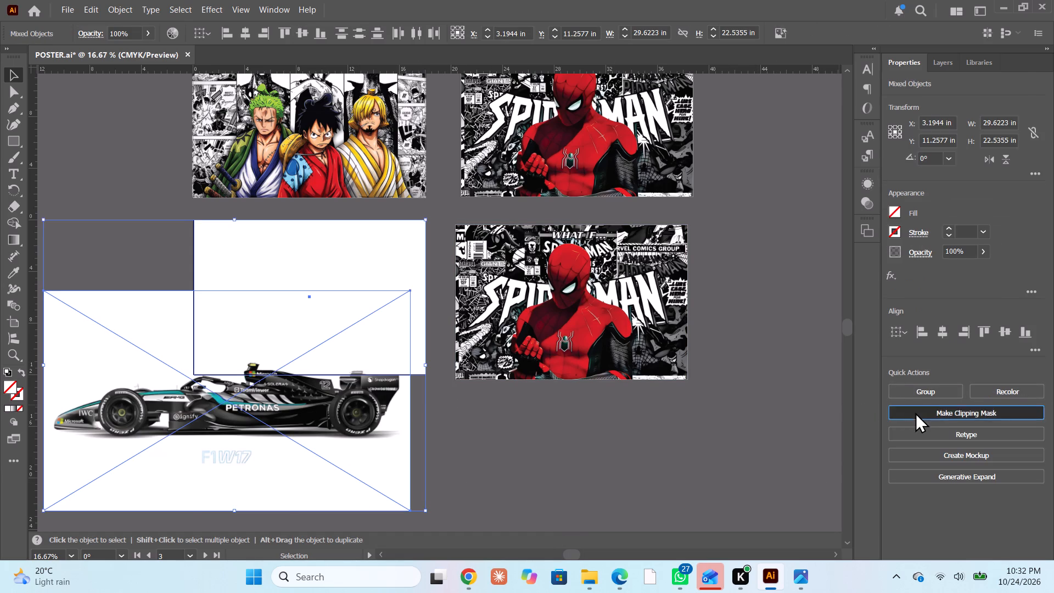
# Isolate the car's clip group and move the car image up into the frame, to about X 9.12 in, Y 6.87 in.
pyautogui.scroll(-3, 254, 282)
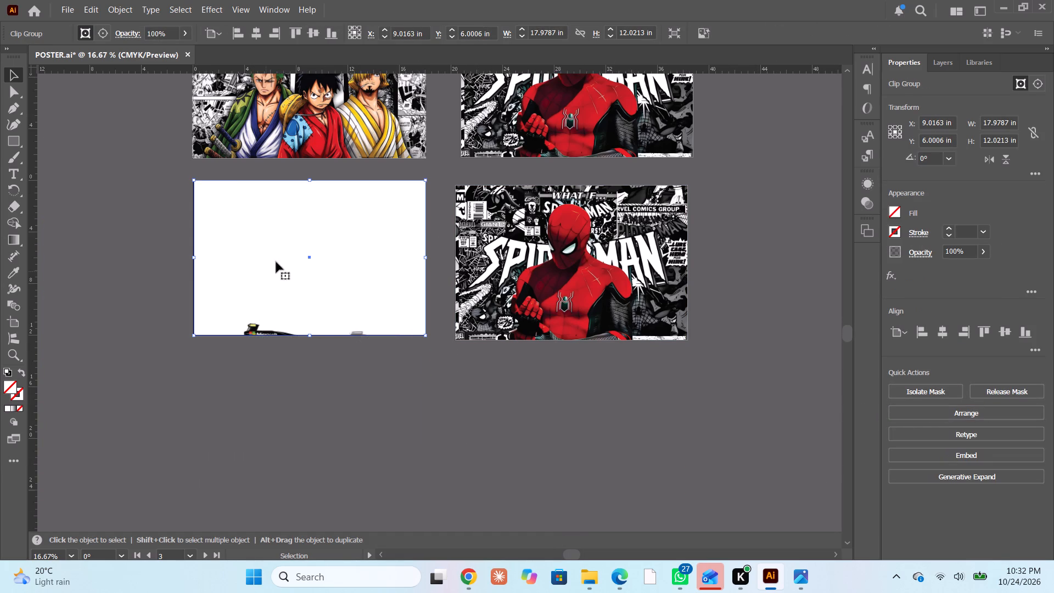
pyautogui.keyDown('alt'); pyautogui.scroll(3, 257, 328); pyautogui.keyUp('alt')
pyautogui.doubleClick(259, 322)
pyautogui.scroll(1, 257, 316)
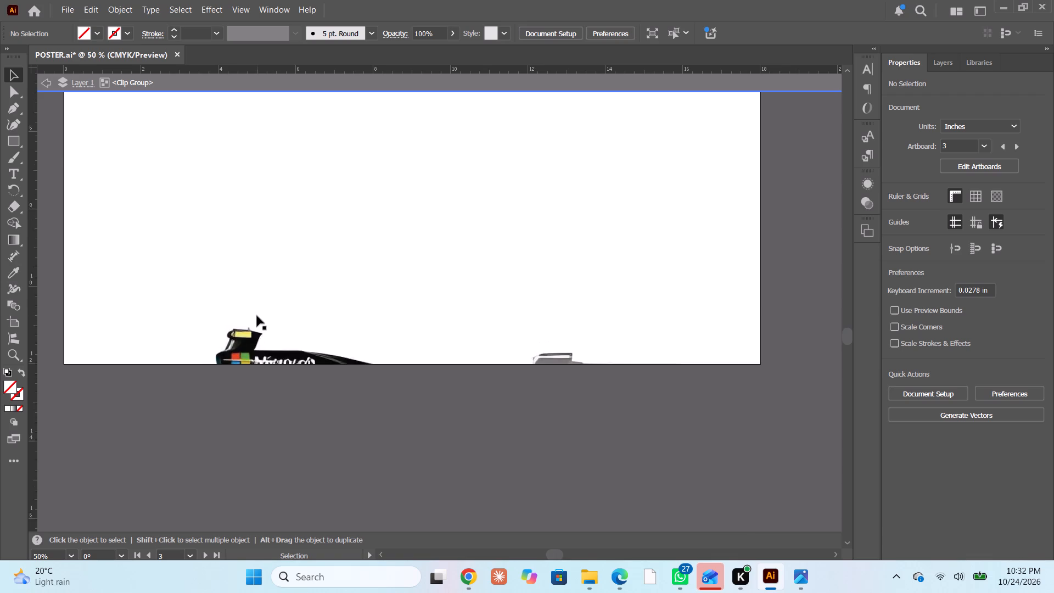
pyautogui.scroll(2, 257, 316)
pyautogui.keyDown('alt'); pyautogui.scroll(-1, 257, 315); pyautogui.keyUp('alt')
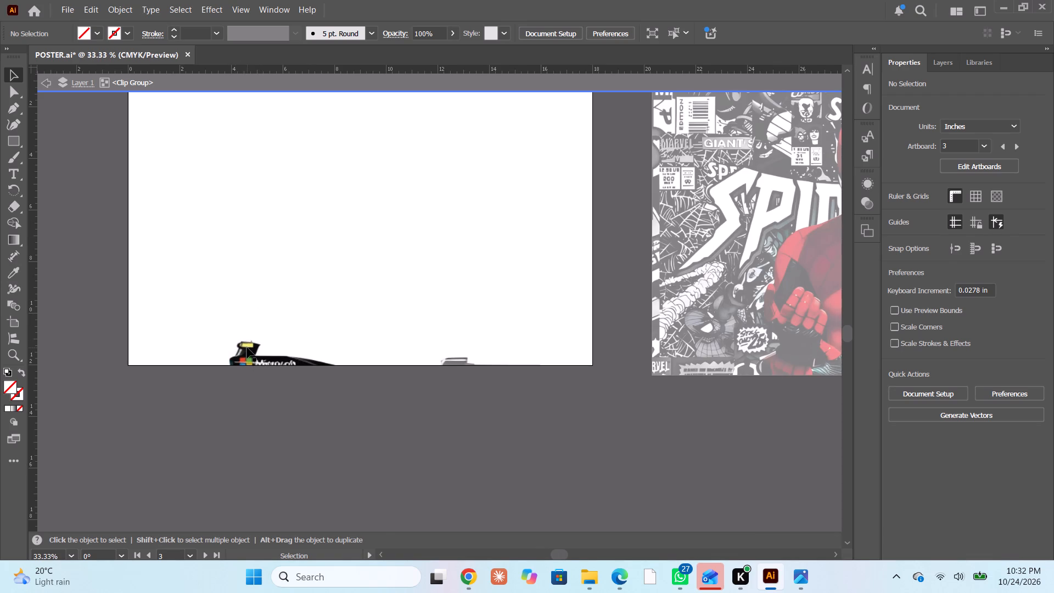
pyautogui.moveTo(247, 348); pyautogui.dragTo(270, 132)
pyautogui.scroll(-3, 304, 246)
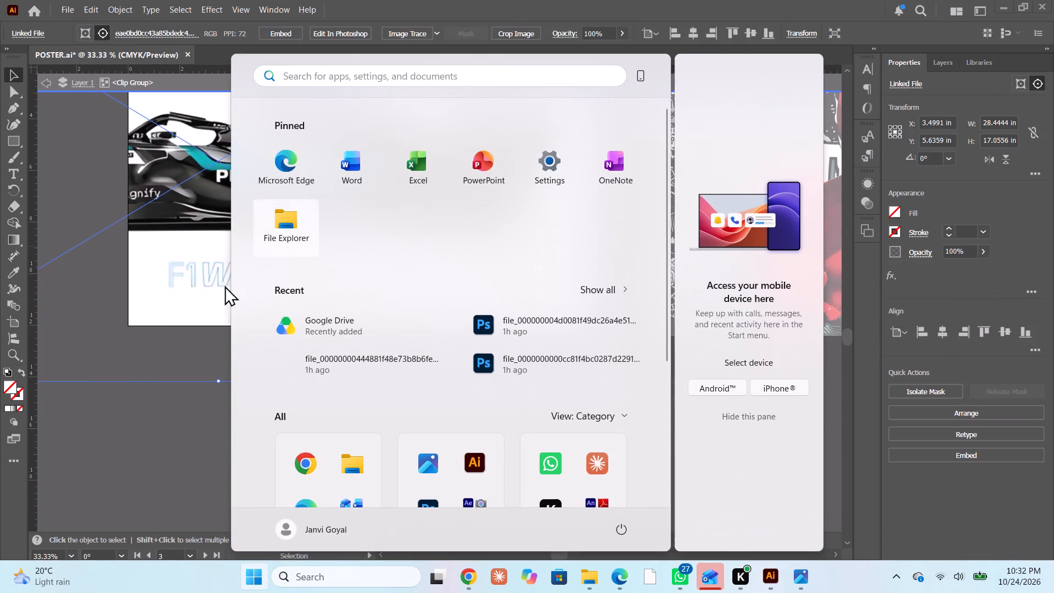
pyautogui.click(126, 338)
pyautogui.keyDown('alt'); pyautogui.scroll(-2, 262, 196); pyautogui.keyUp('alt')
pyautogui.scroll(8, 262, 196)
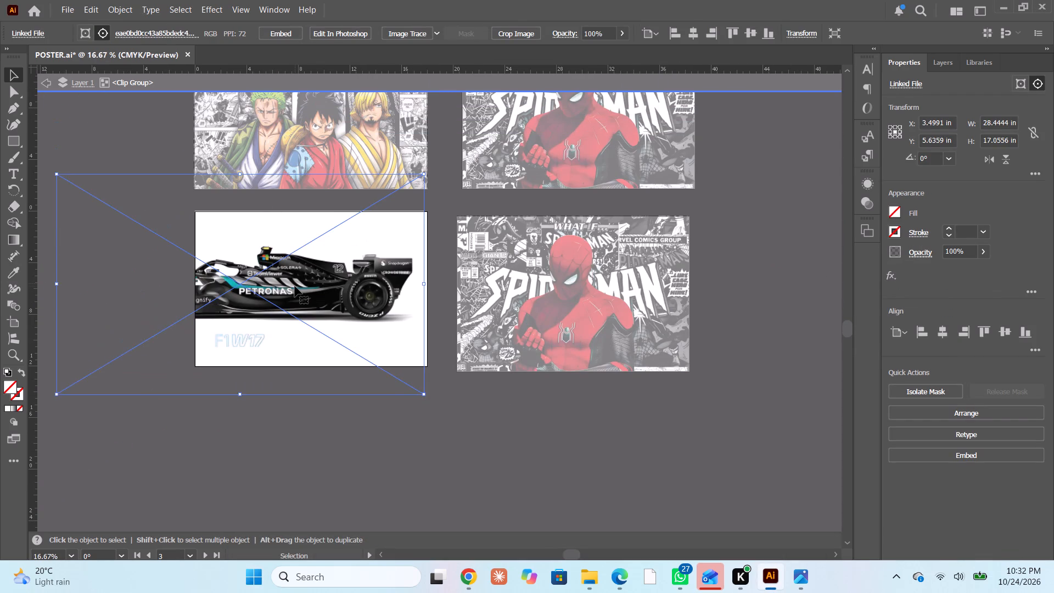
pyautogui.moveTo(295, 286); pyautogui.dragTo(367, 302)
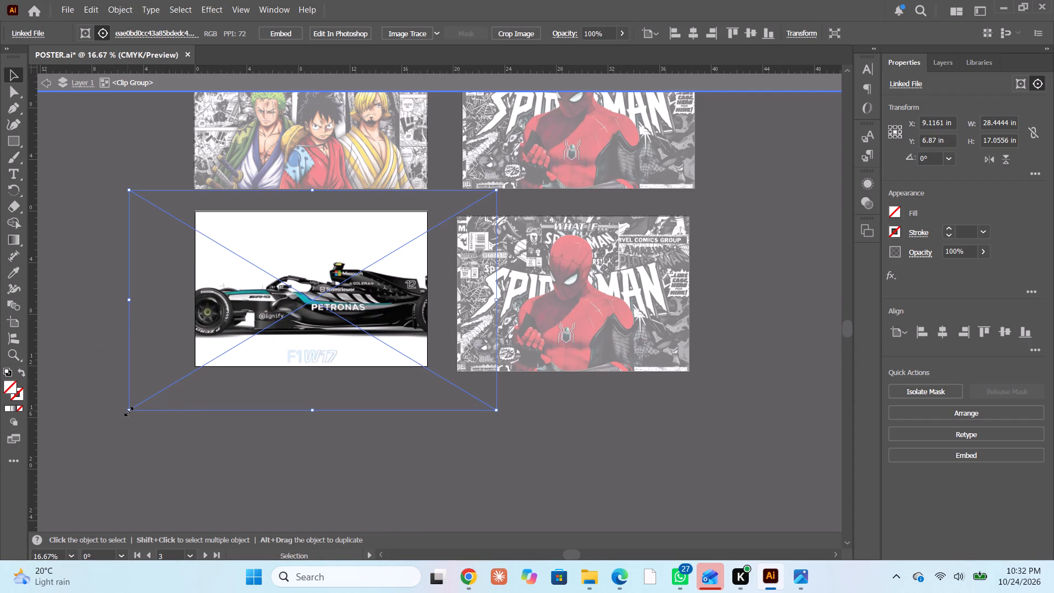
# Scale the car image down proportionally to about 18.36 by 11.01 in so the whole car fits inside the frame.
pyautogui.keyDown('shift'); pyautogui.moveTo(127, 410); pyautogui.dragTo(184, 370); pyautogui.keyUp('shift')
pyautogui.moveTo(297, 311); pyautogui.dragTo(254, 332)
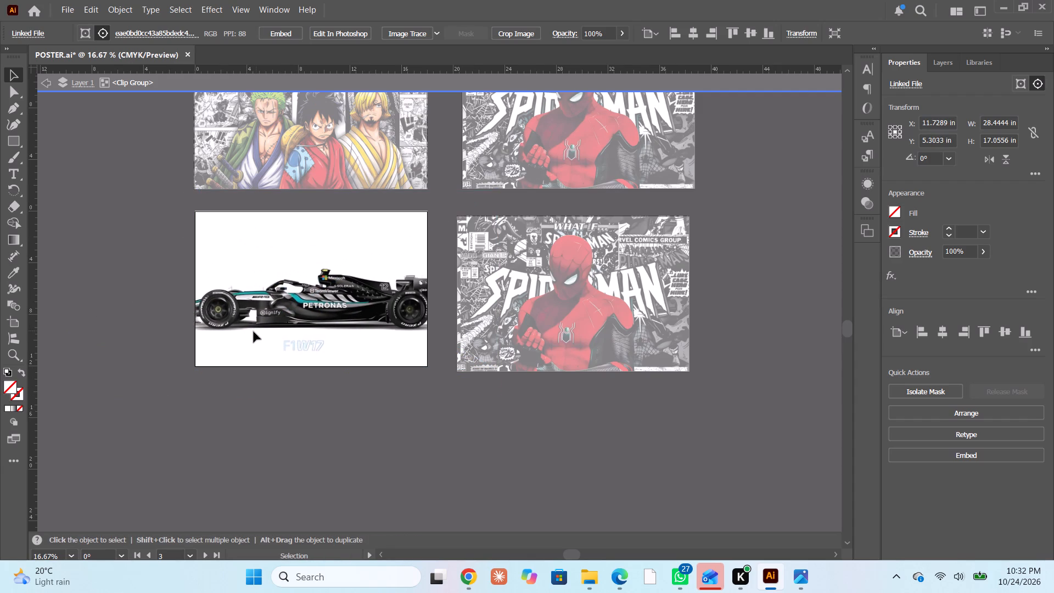
pyautogui.moveTo(254, 332); pyautogui.dragTo(234, 324)
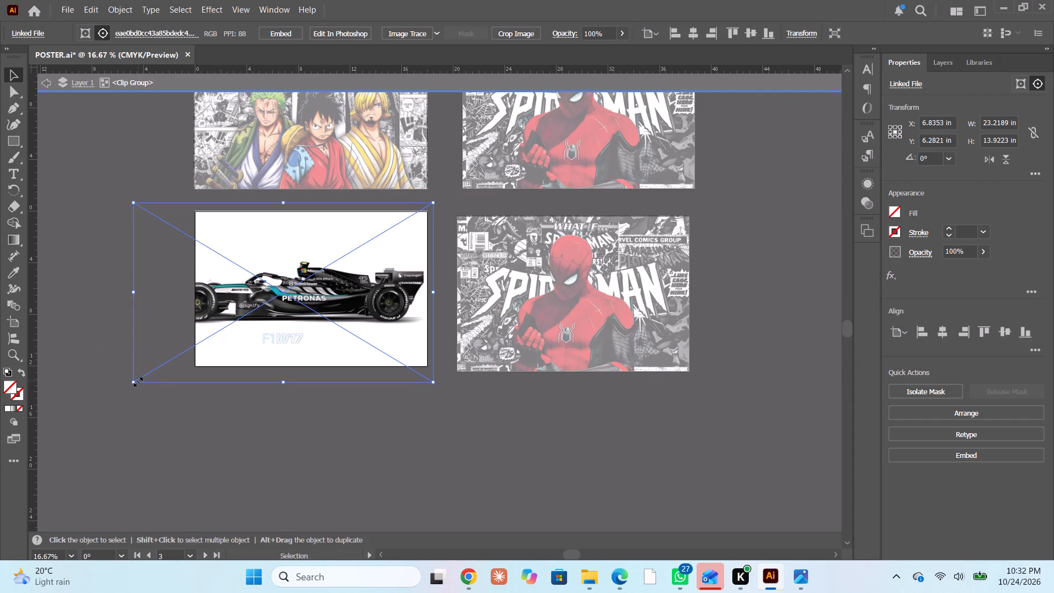
pyautogui.moveTo(132, 380); pyautogui.dragTo(152, 373)
pyautogui.hotkey('ctrl', 'z')
pyautogui.keyDown('shift'); pyautogui.moveTo(131, 381); pyautogui.dragTo(171, 368); pyautogui.keyUp('shift')
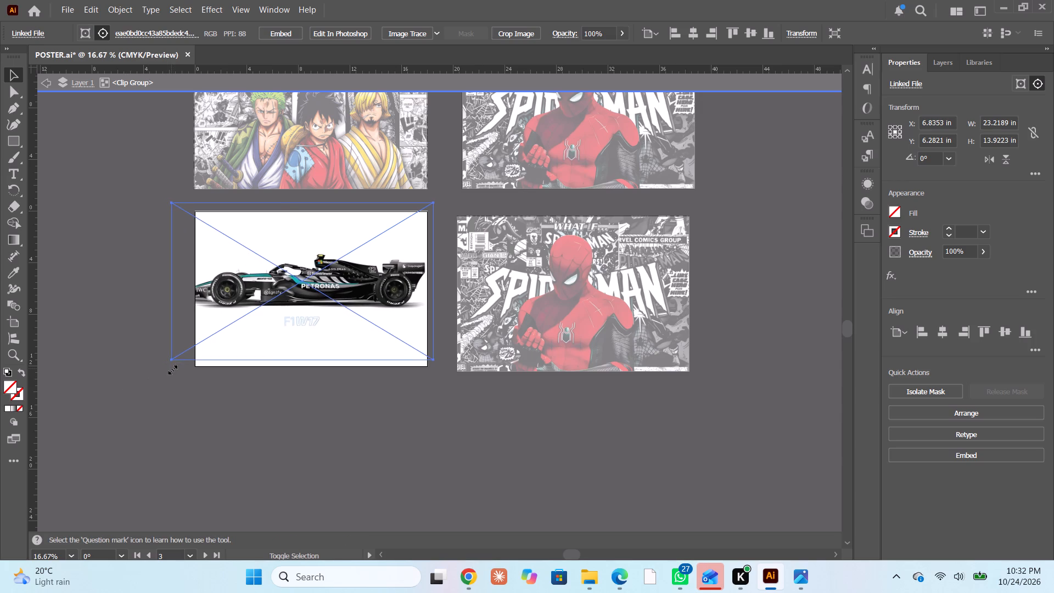
pyautogui.keyDown('shift'); pyautogui.moveTo(171, 368); pyautogui.dragTo(196, 351); pyautogui.keyUp('shift')
# Move the scaled car image down within its clip group to centre the car on the third artboard.
pyautogui.scroll(2, 250, 306)
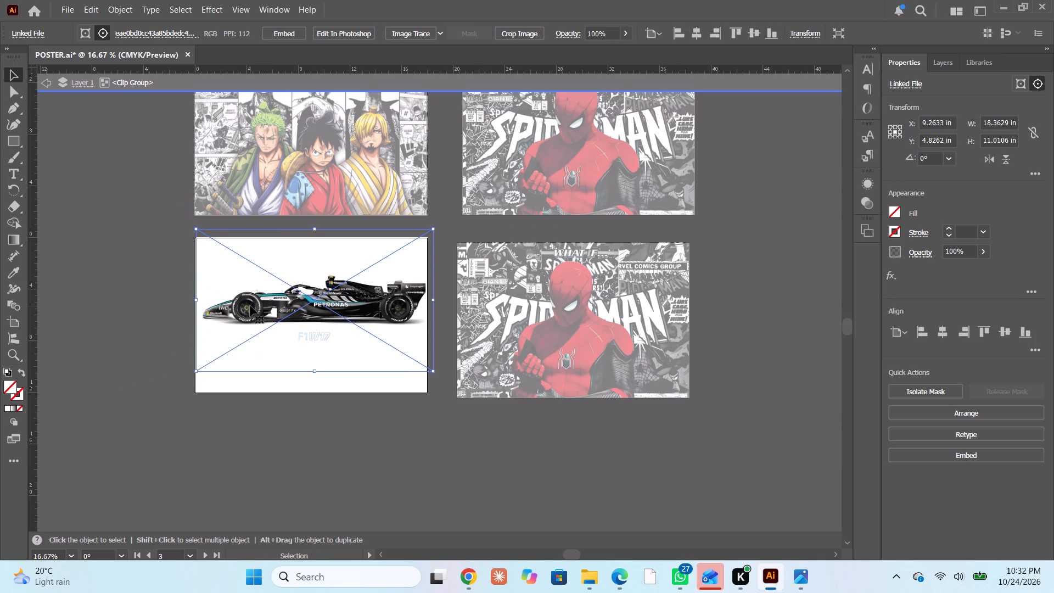
pyautogui.scroll(-2, 250, 306)
pyautogui.click(172, 345)
pyautogui.scroll(-3, 187, 314)
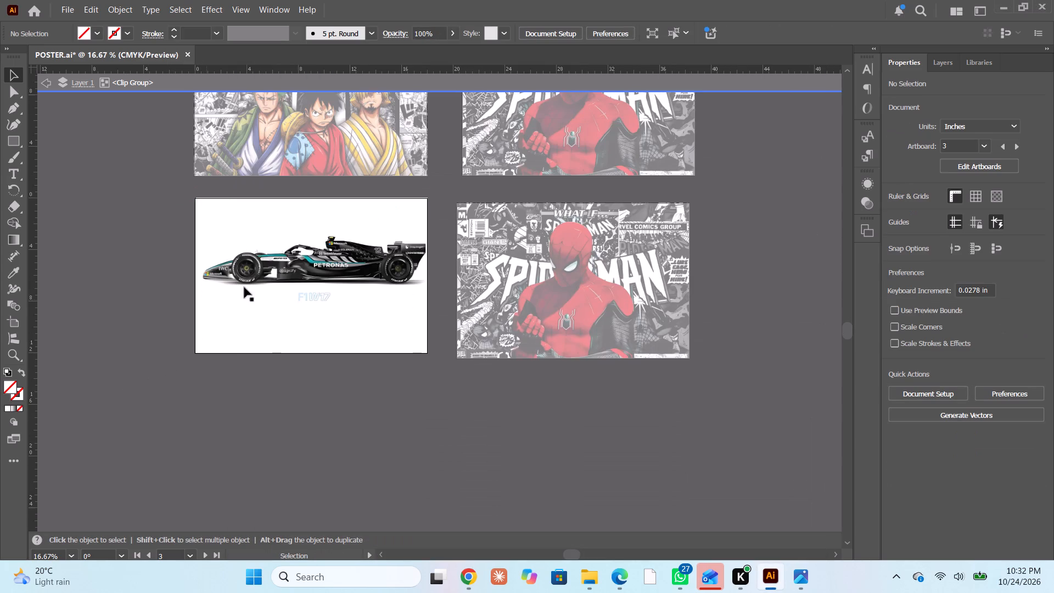
pyautogui.keyDown('alt'); pyautogui.scroll(2, 271, 279); pyautogui.keyUp('alt')
pyautogui.moveTo(334, 247); pyautogui.dragTo(327, 285)
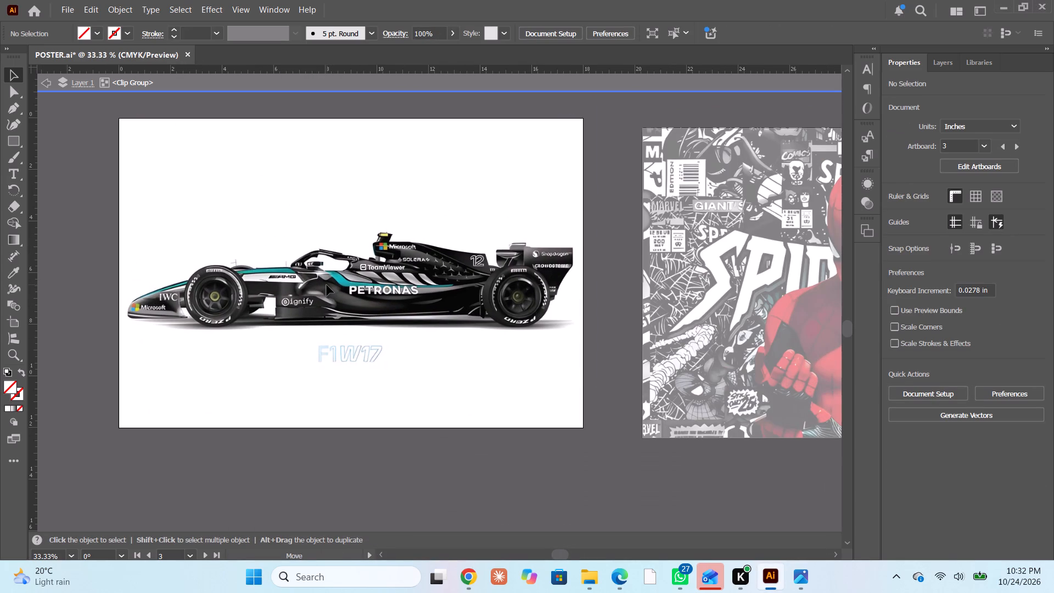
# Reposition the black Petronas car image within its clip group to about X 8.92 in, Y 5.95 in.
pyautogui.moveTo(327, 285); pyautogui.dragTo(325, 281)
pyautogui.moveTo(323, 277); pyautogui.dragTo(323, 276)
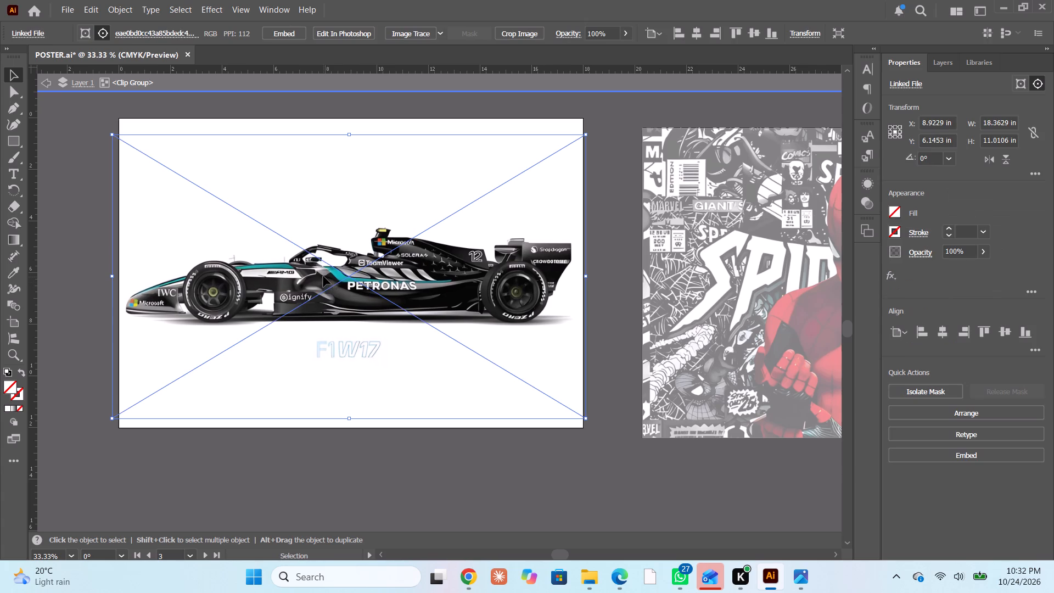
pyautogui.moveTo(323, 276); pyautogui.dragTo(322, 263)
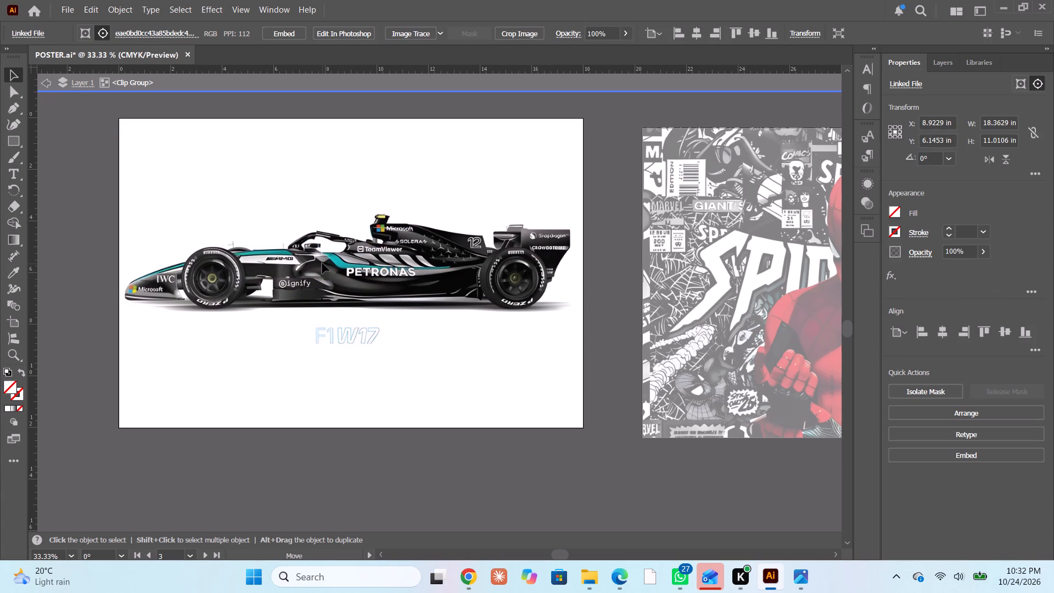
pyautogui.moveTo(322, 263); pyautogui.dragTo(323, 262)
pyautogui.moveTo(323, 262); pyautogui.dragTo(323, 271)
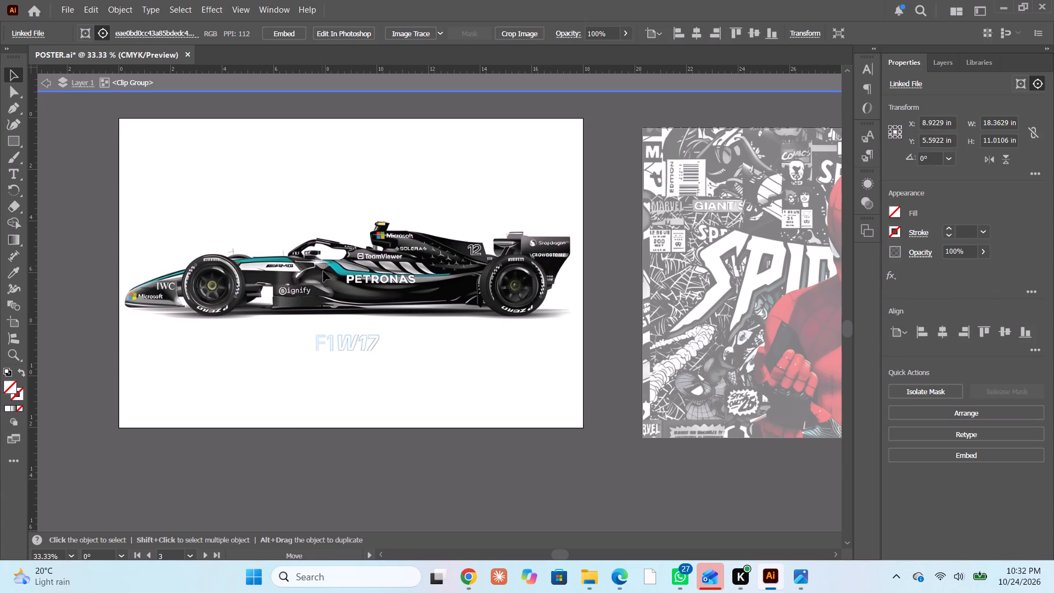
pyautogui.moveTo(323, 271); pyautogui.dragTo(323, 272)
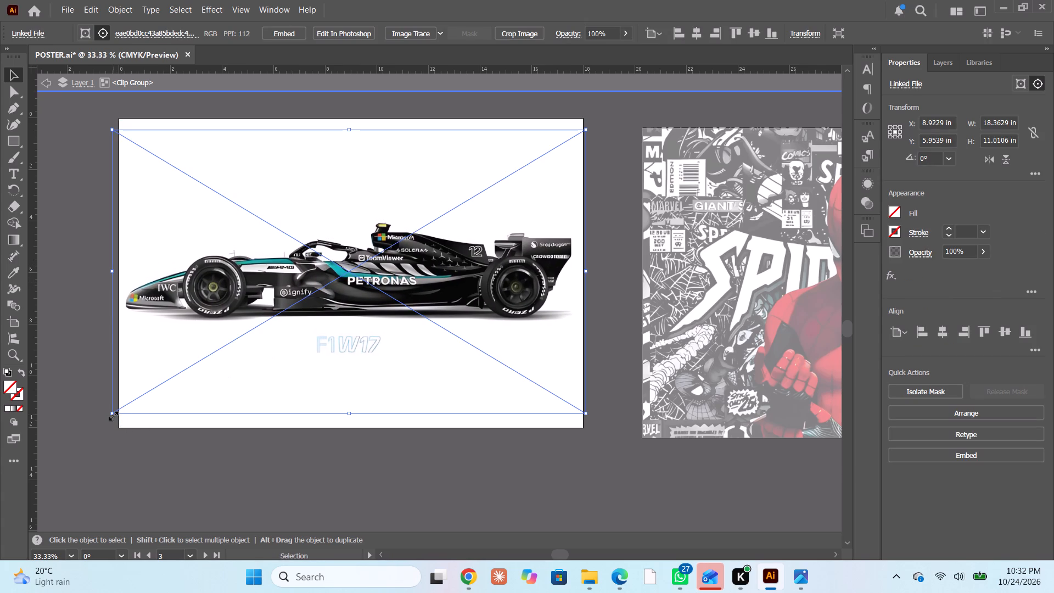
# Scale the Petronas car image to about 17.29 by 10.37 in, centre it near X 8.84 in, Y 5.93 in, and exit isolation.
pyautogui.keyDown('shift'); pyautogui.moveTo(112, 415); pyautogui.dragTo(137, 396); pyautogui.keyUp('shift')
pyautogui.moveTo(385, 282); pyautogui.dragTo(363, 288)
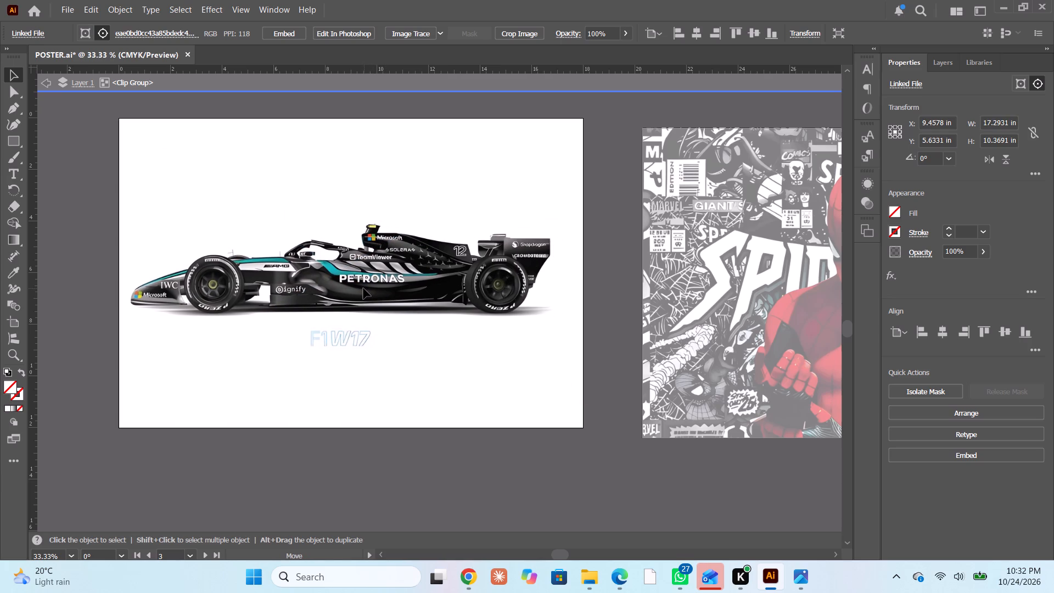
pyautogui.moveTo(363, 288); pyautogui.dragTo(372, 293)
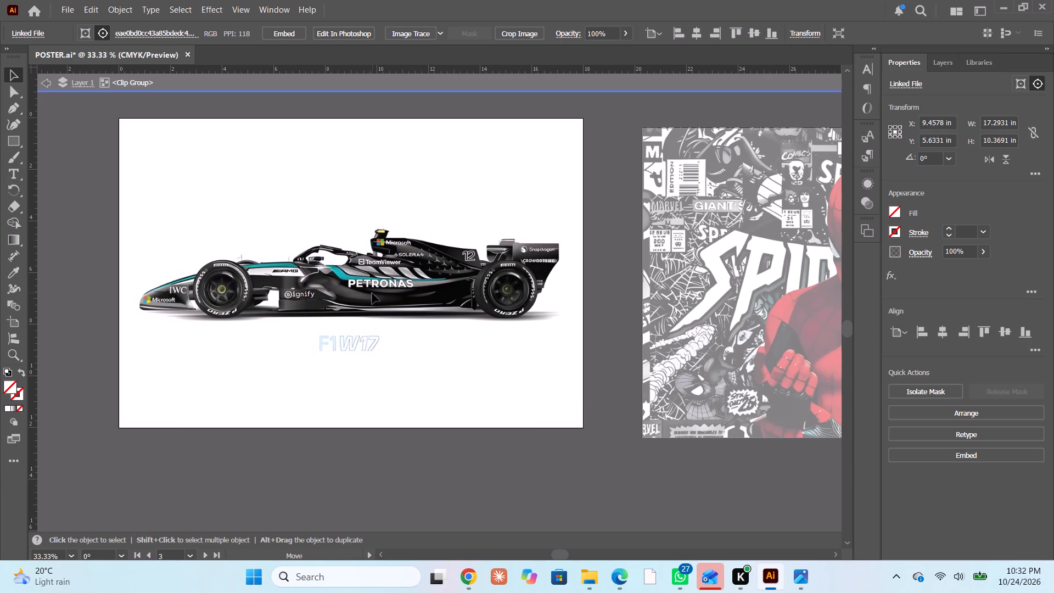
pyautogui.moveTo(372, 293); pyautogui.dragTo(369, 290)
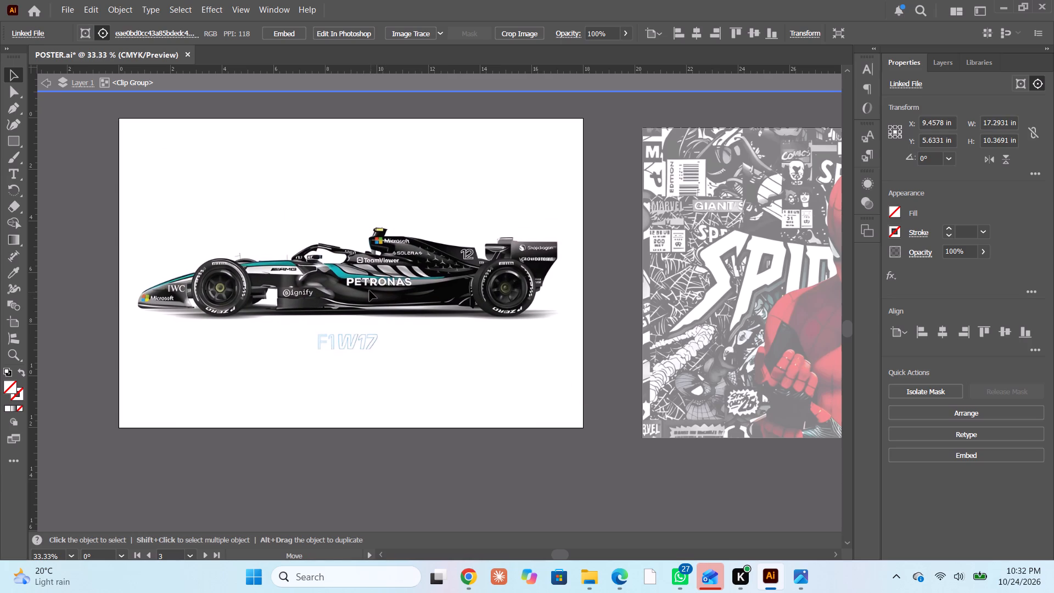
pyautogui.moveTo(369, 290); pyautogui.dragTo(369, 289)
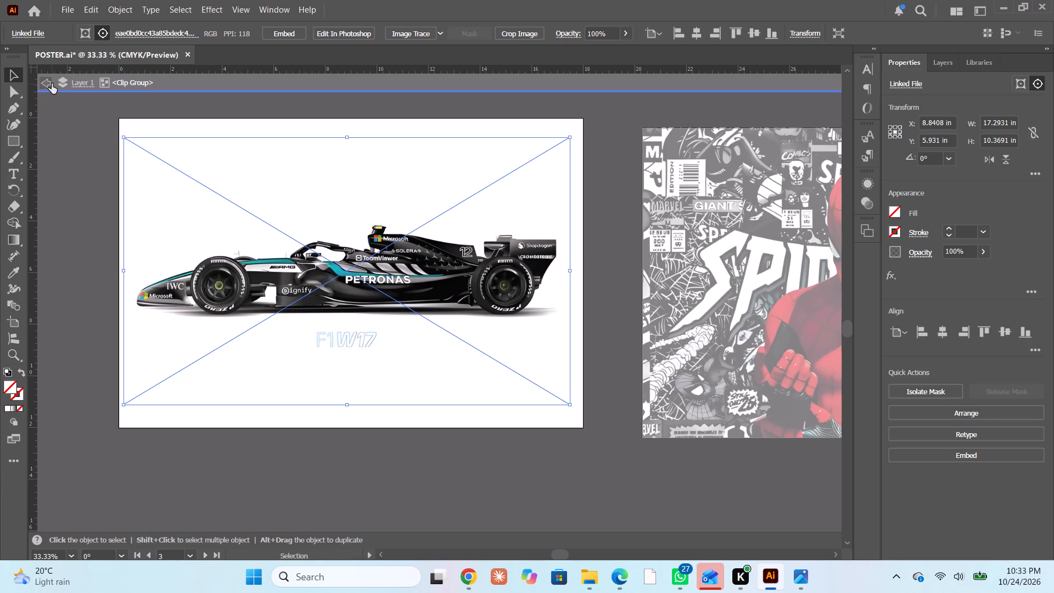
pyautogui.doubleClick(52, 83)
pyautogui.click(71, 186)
# Inspect the masked Petronas car poster close up, from the front wheel to the rear wing and frame edges.
pyautogui.scroll(-3, 131, 227)
pyautogui.keyDown('alt'); pyautogui.scroll(4, 182, 295); pyautogui.keyUp('alt')
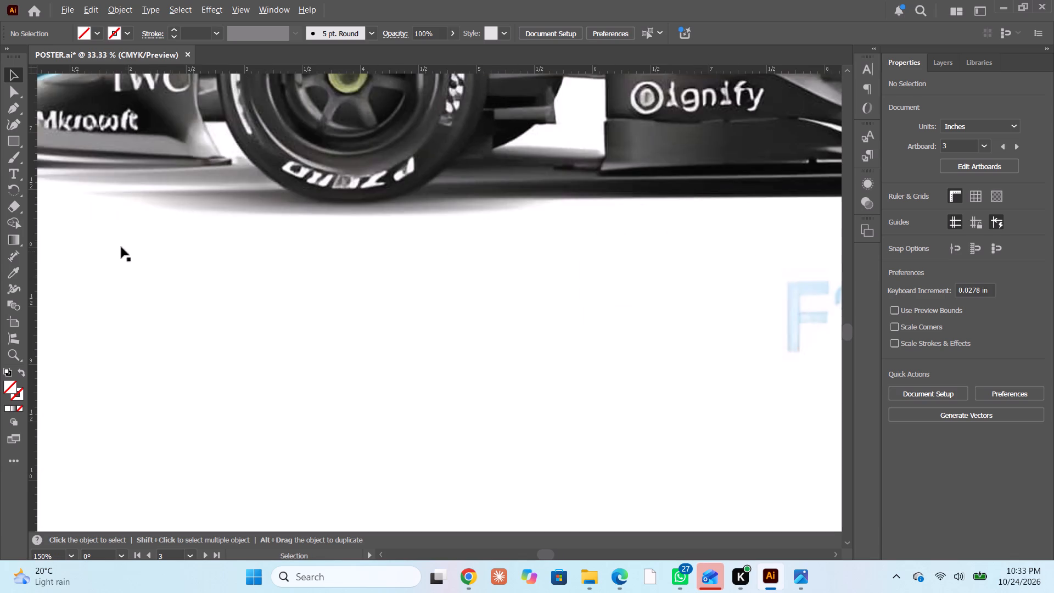
pyautogui.keyDown('alt'); pyautogui.scroll(-2, 100, 195); pyautogui.keyUp('alt')
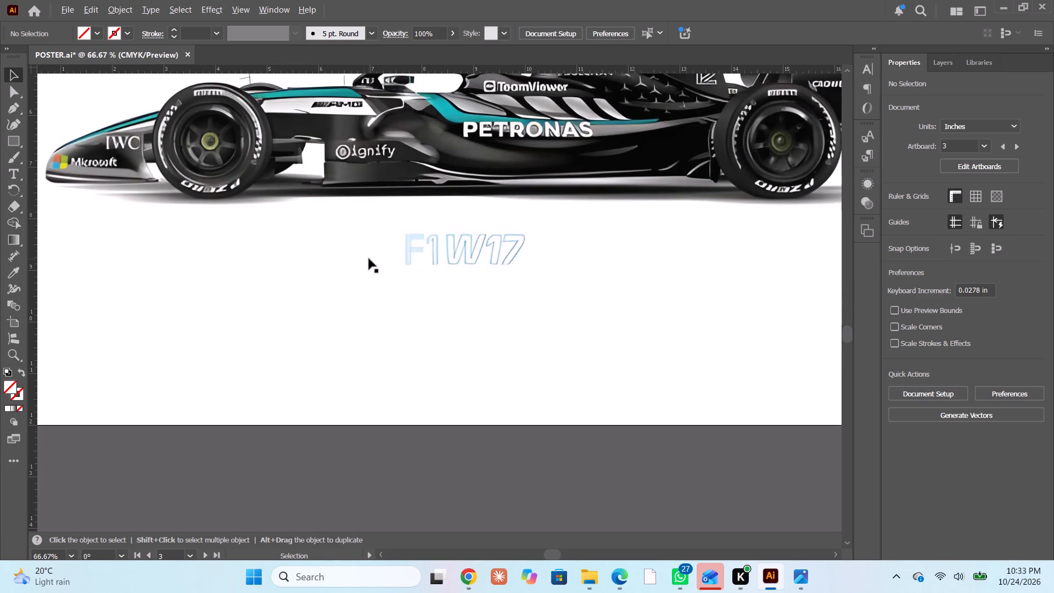
pyautogui.keyDown('alt'); pyautogui.scroll(1, 383, 146); pyautogui.keyUp('alt')
pyautogui.keyDown('alt'); pyautogui.scroll(-3, 383, 146); pyautogui.keyUp('alt')
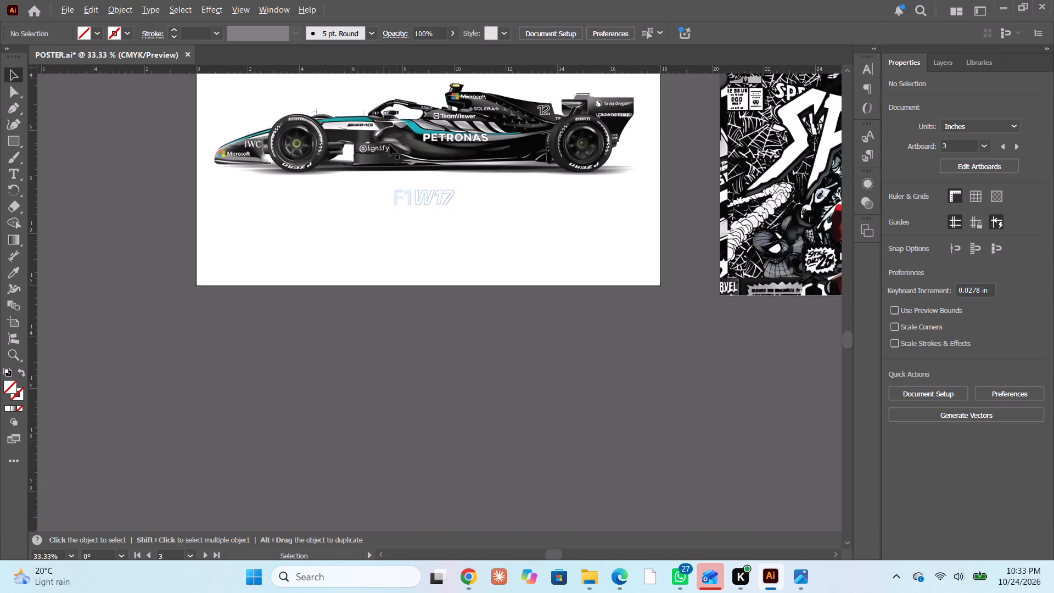
pyautogui.scroll(3, 523, 182)
pyautogui.keyDown('alt'); pyautogui.scroll(3, 604, 158); pyautogui.keyUp('alt')
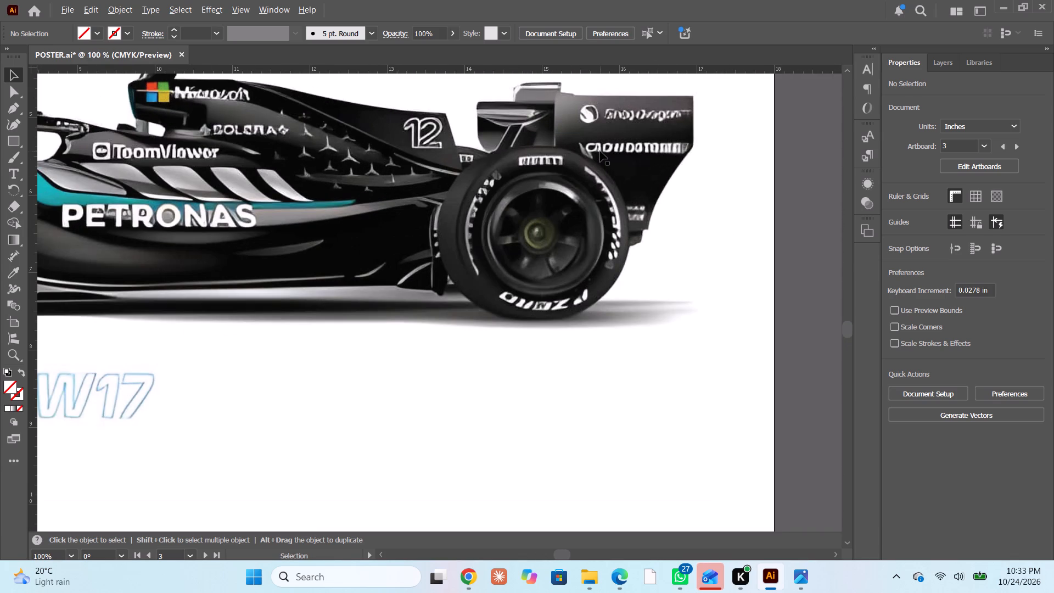
pyautogui.keyDown('alt'); pyautogui.scroll(-3, 600, 150); pyautogui.keyUp('alt')
pyautogui.scroll(5, 434, 183)
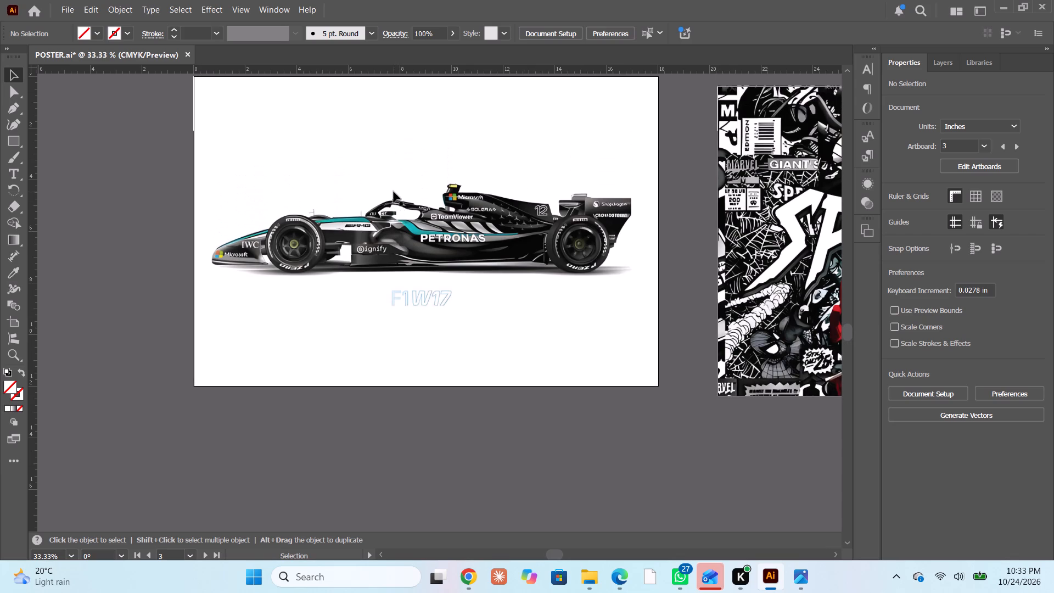
# Delete the Petronas car clip group from the third artboard.
pyautogui.moveTo(418, 248); pyautogui.dragTo(418, 268)
pyautogui.press('Delete')
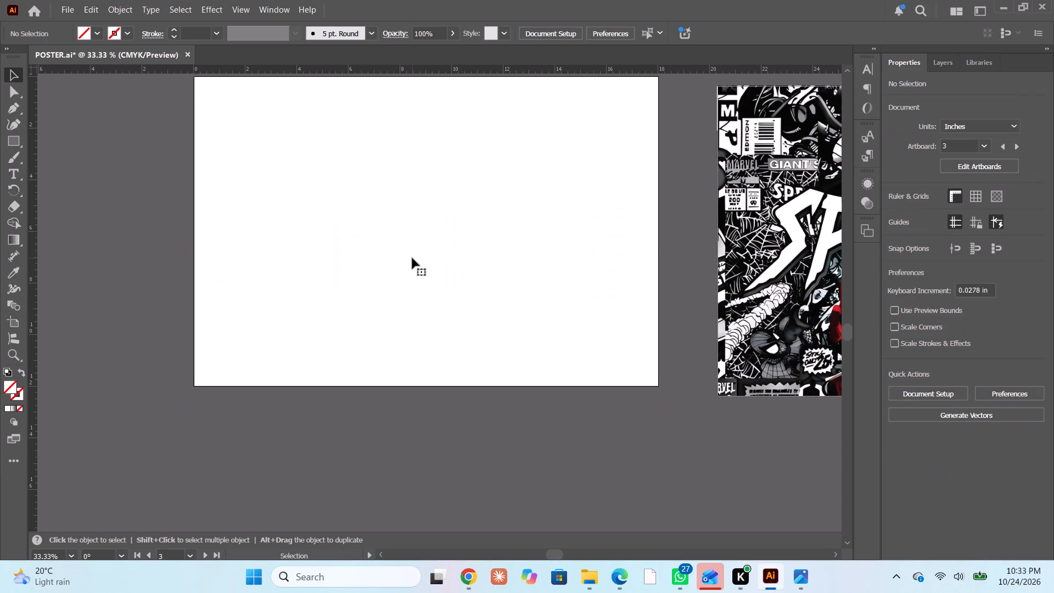
# Place the linked red Ferrari car image 45c1d445f1ccba69efd591b6c6a41dae from Downloads onto the third artboard.
pyautogui.click(69, 10)
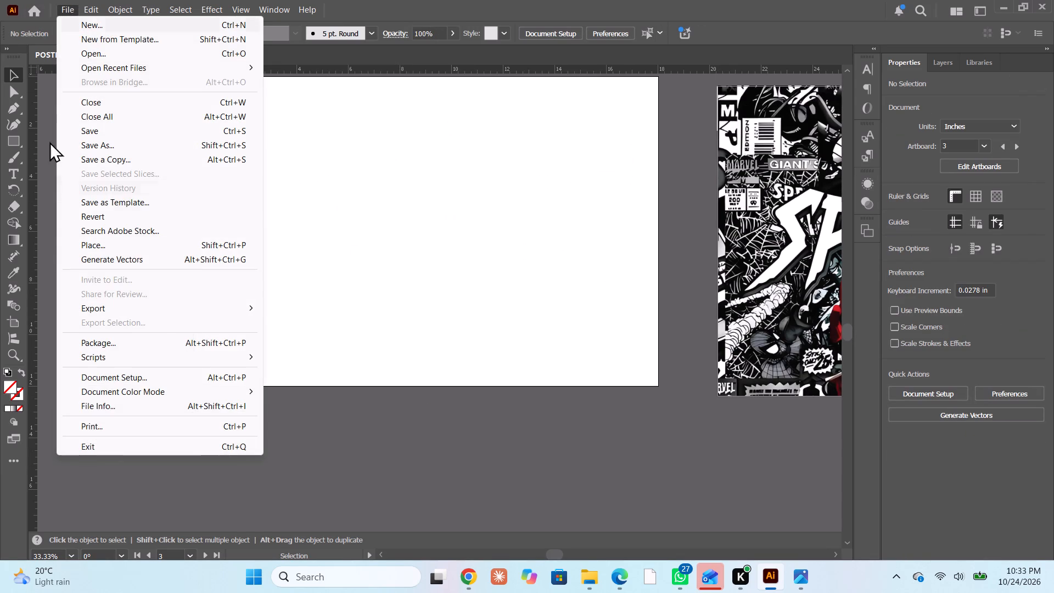
pyautogui.click(96, 240)
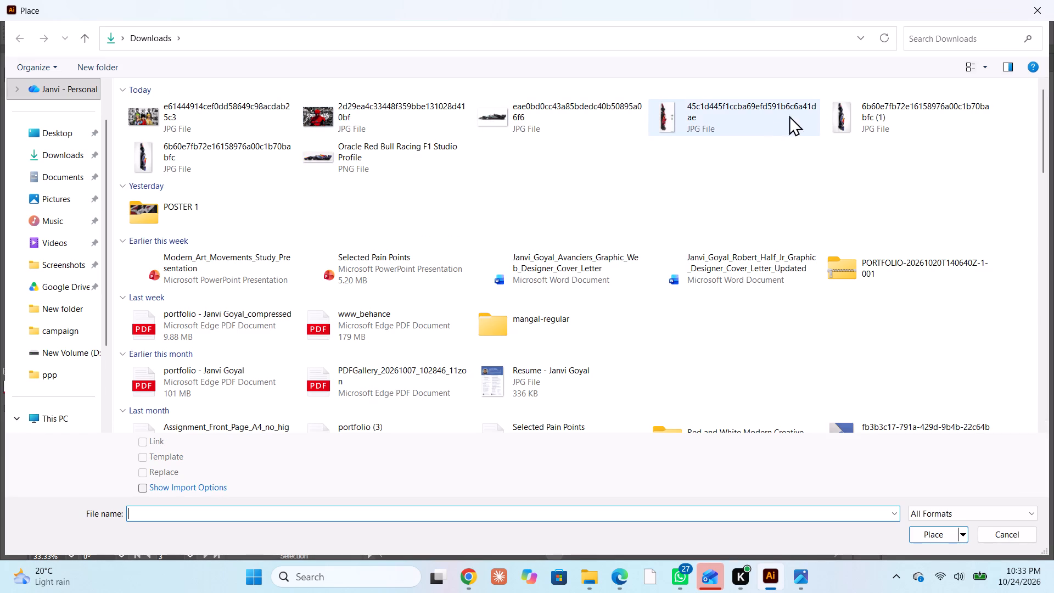
pyautogui.click(718, 115)
pyautogui.click(916, 533)
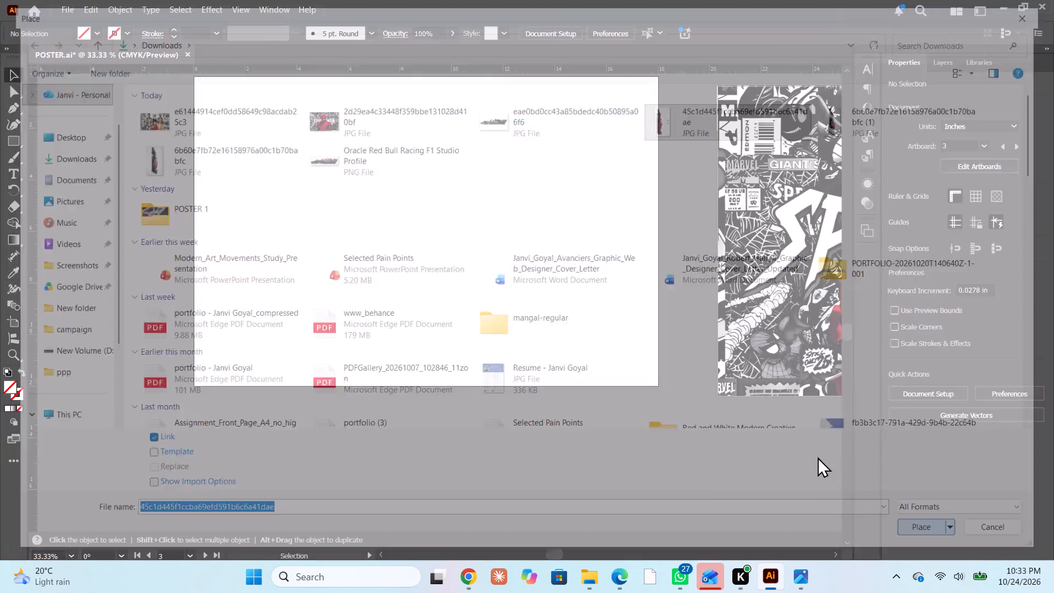
pyautogui.click(316, 163)
# Move the oversized Ferrari image up over the artboards and rotate it 90° so the car lies horizontally.
pyautogui.moveTo(480, 364); pyautogui.dragTo(296, 204)
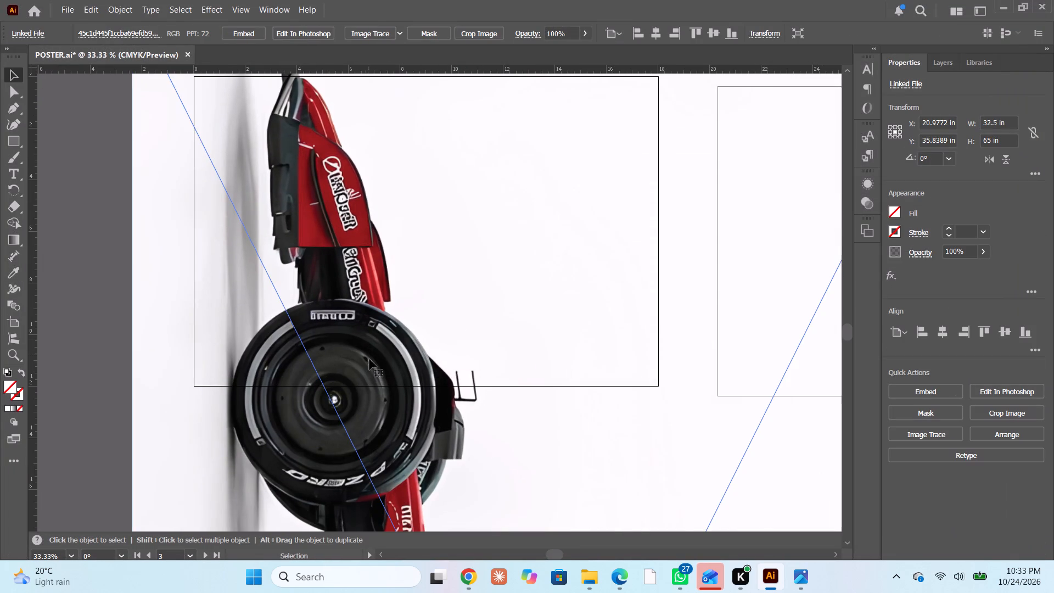
pyautogui.scroll(-17, 372, 374)
pyautogui.scroll(-13, 367, 314)
pyautogui.scroll(2, 366, 307)
pyautogui.scroll(-1, 366, 307)
pyautogui.scroll(1, 366, 307)
pyautogui.scroll(-2, 366, 307)
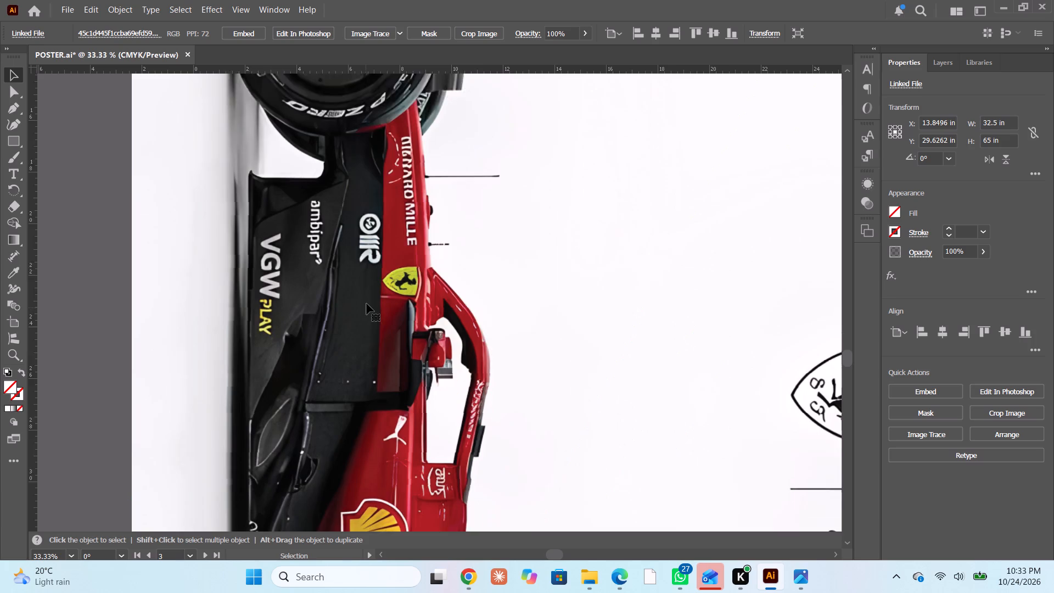
pyautogui.scroll(-2, 367, 304)
pyautogui.scroll(1, 368, 298)
pyautogui.scroll(-1, 368, 298)
pyautogui.scroll(2, 368, 298)
pyautogui.scroll(-8, 368, 298)
pyautogui.scroll(1, 369, 292)
pyautogui.scroll(-11, 369, 292)
pyautogui.scroll(-14, 369, 285)
pyautogui.scroll(1, 369, 280)
pyautogui.scroll(-3, 369, 280)
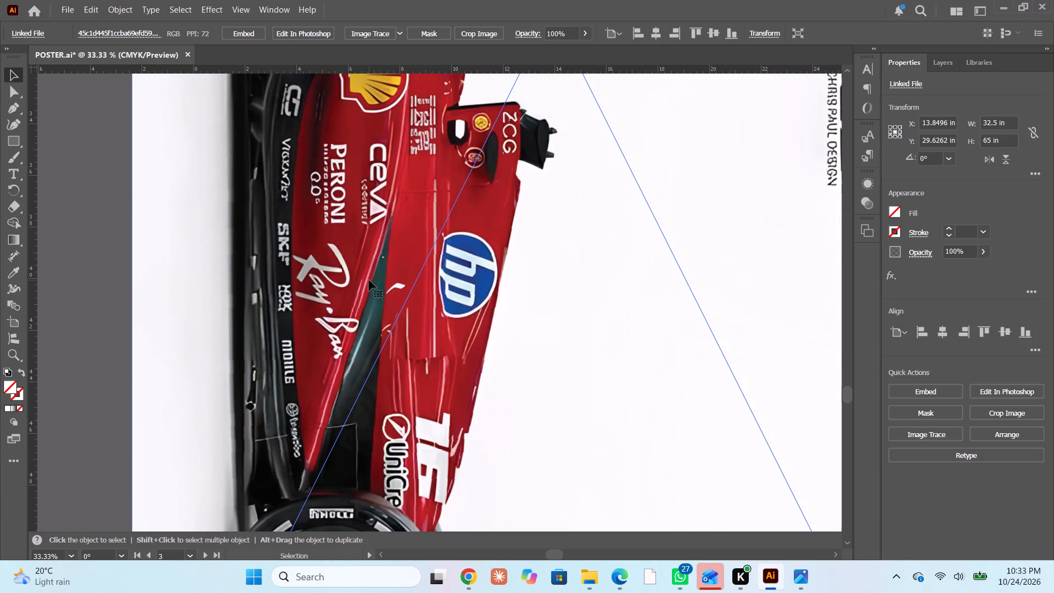
pyautogui.keyDown('alt'); pyautogui.scroll(-3, 408, 339); pyautogui.keyUp('alt')
pyautogui.moveTo(422, 399); pyautogui.dragTo(378, 235)
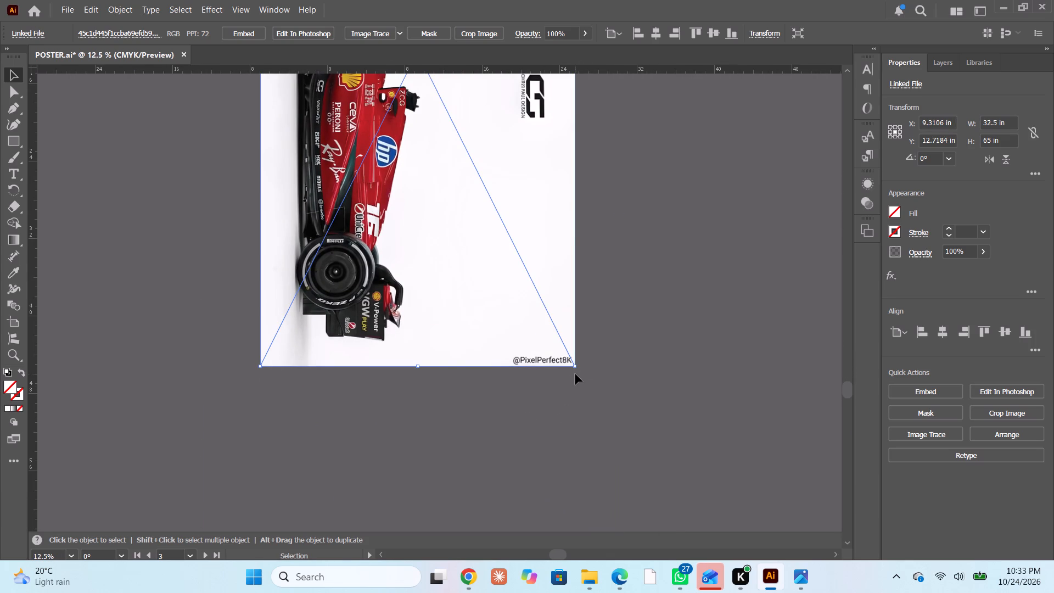
pyautogui.moveTo(578, 372); pyautogui.dragTo(845, 1)
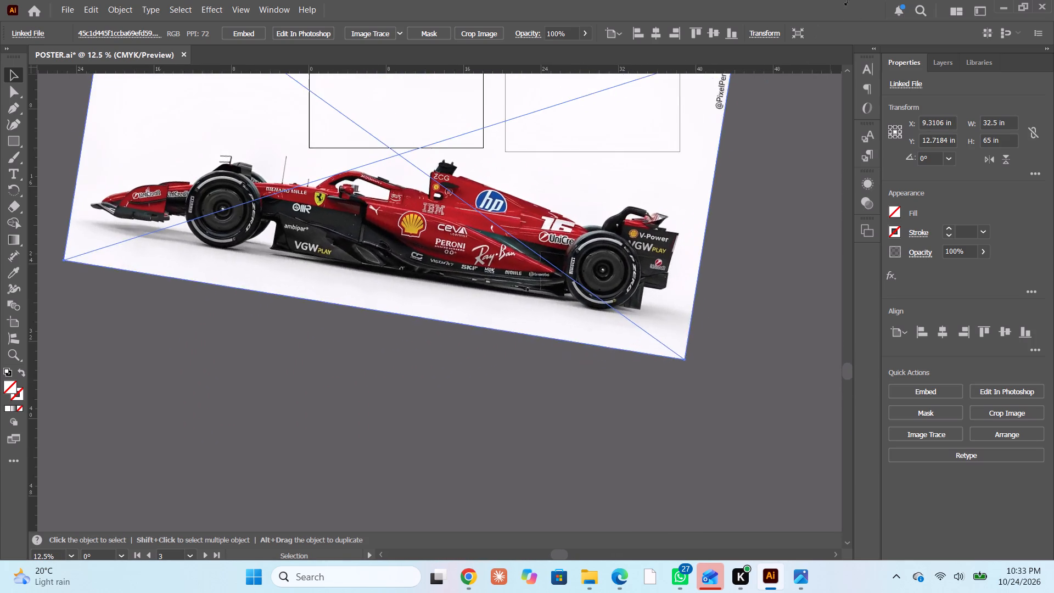
pyautogui.moveTo(845, 1); pyautogui.dragTo(844, 2)
# Scale the rotated Ferrari image down proportionally to about 21.39 by 10.70 in.
pyautogui.scroll(8, 413, 240)
pyautogui.moveTo(350, 378); pyautogui.dragTo(414, 305)
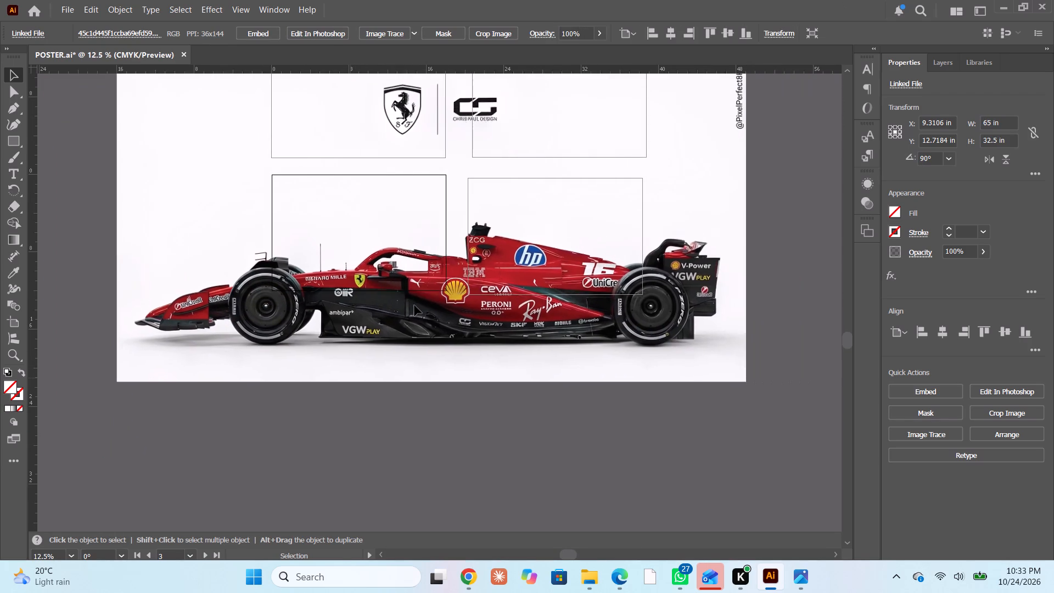
pyautogui.moveTo(414, 305); pyautogui.dragTo(378, 323)
pyautogui.moveTo(702, 86); pyautogui.dragTo(282, 276)
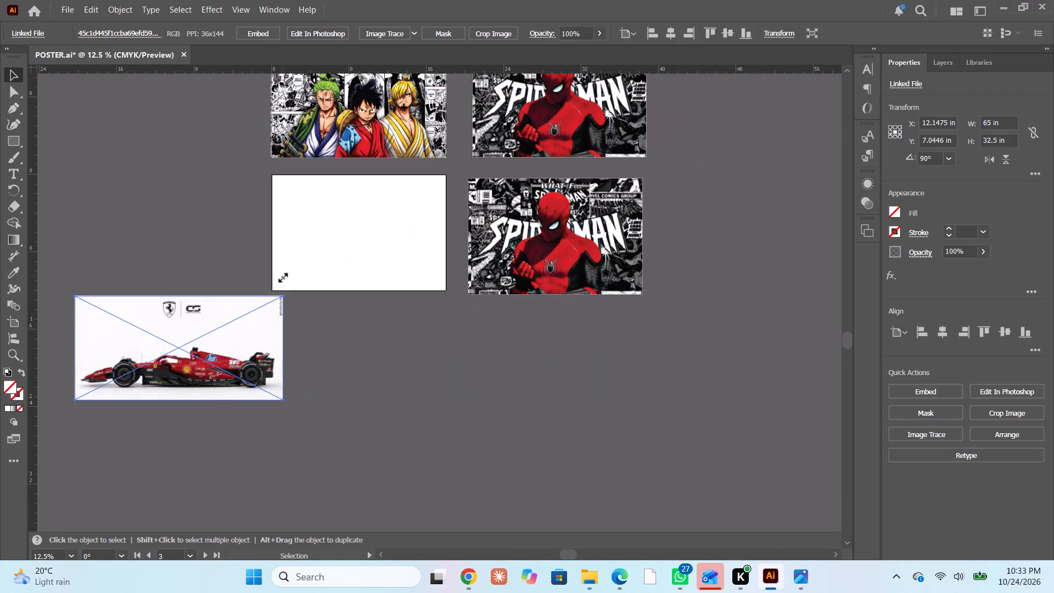
pyautogui.moveTo(282, 276); pyautogui.dragTo(281, 276)
# Move the scaled Ferrari image to the empty canvas below the third and fourth artboards.
pyautogui.moveTo(228, 327); pyautogui.dragTo(318, 277)
pyautogui.moveTo(227, 160); pyautogui.dragTo(339, 315)
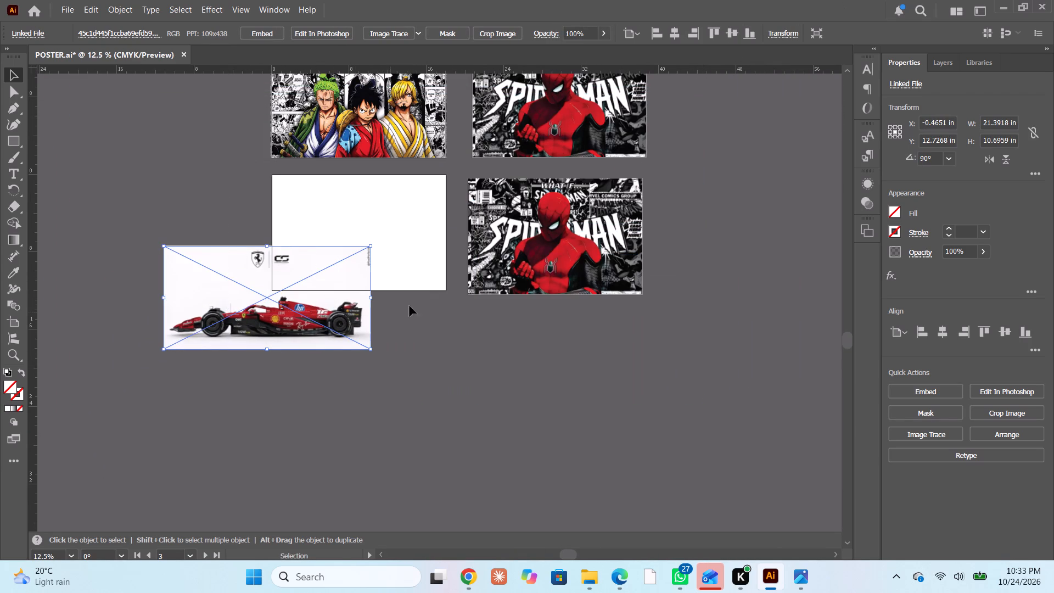
pyautogui.moveTo(288, 301); pyautogui.dragTo(436, 400)
# Copy the fourth artboard's Spider-Man clip group onto the empty third artboard, aligned with its edges.
pyautogui.click(514, 261)
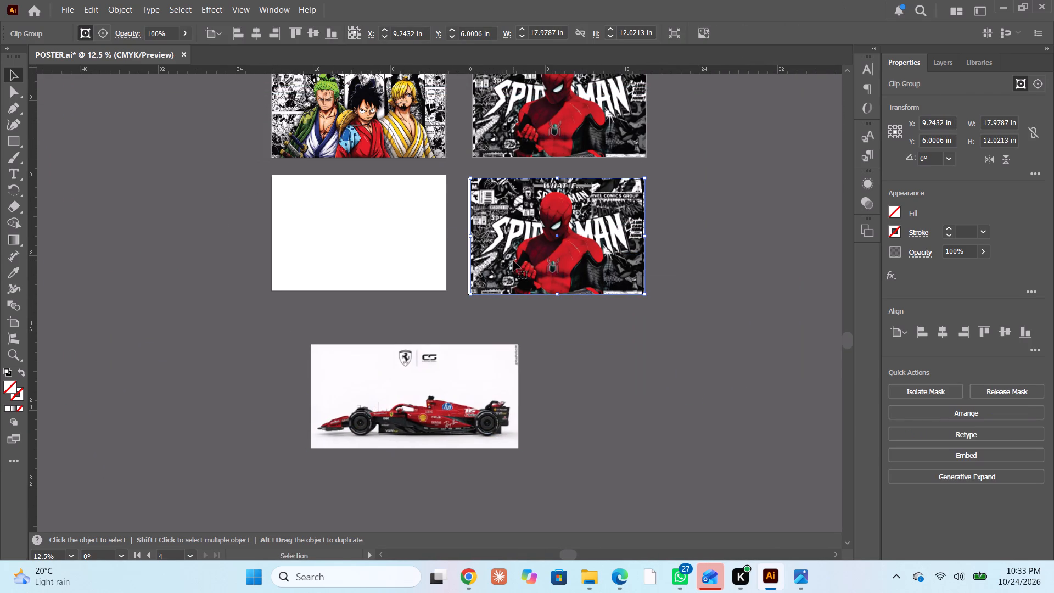
pyautogui.hotkey('ctrl', 'z')
pyautogui.moveTo(508, 252); pyautogui.dragTo(318, 251)
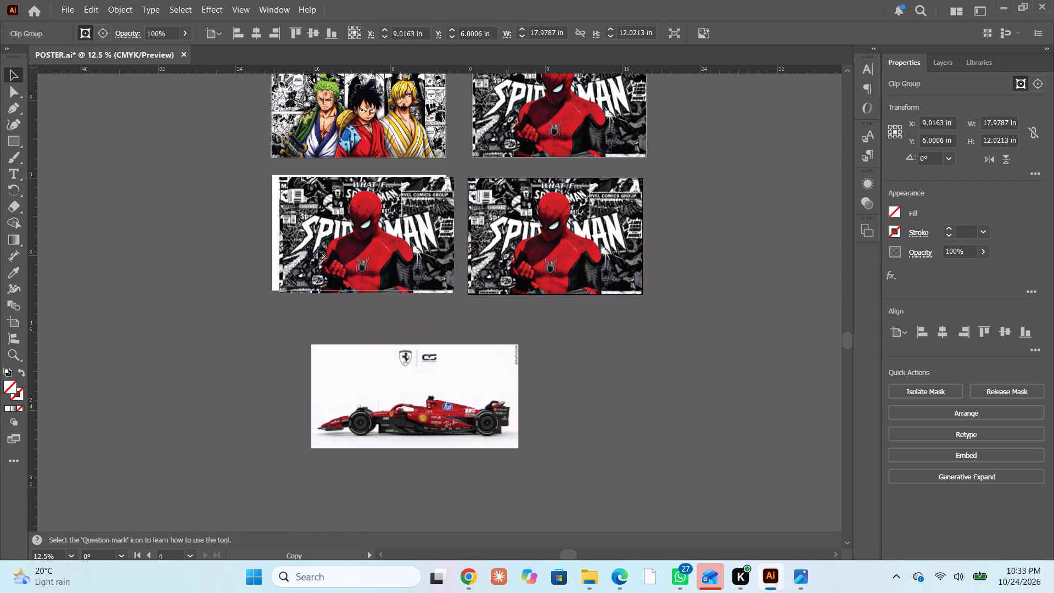
pyautogui.moveTo(318, 251); pyautogui.dragTo(312, 251)
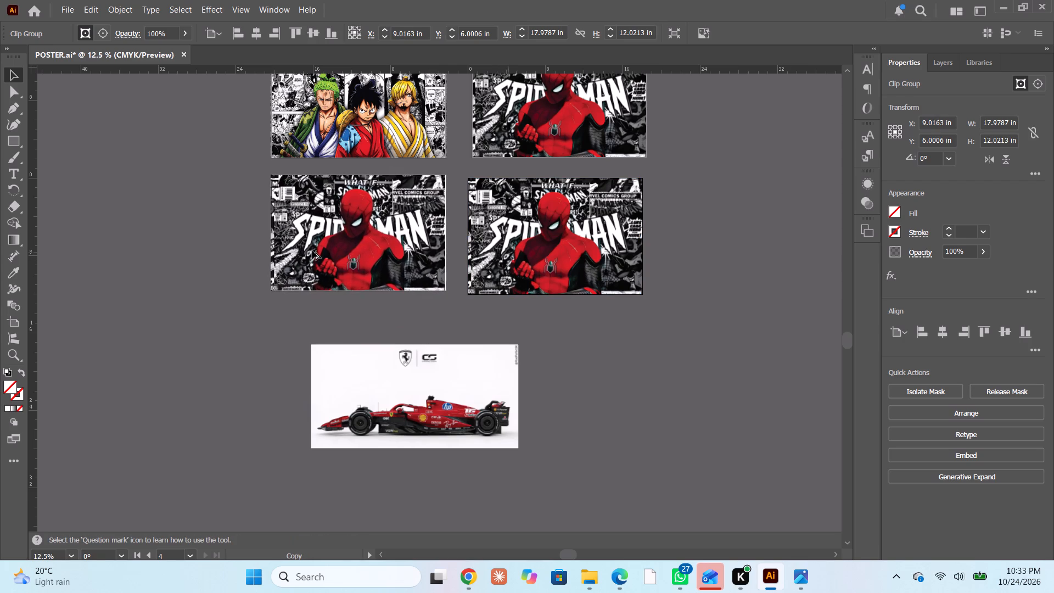
pyautogui.moveTo(312, 251); pyautogui.dragTo(312, 248)
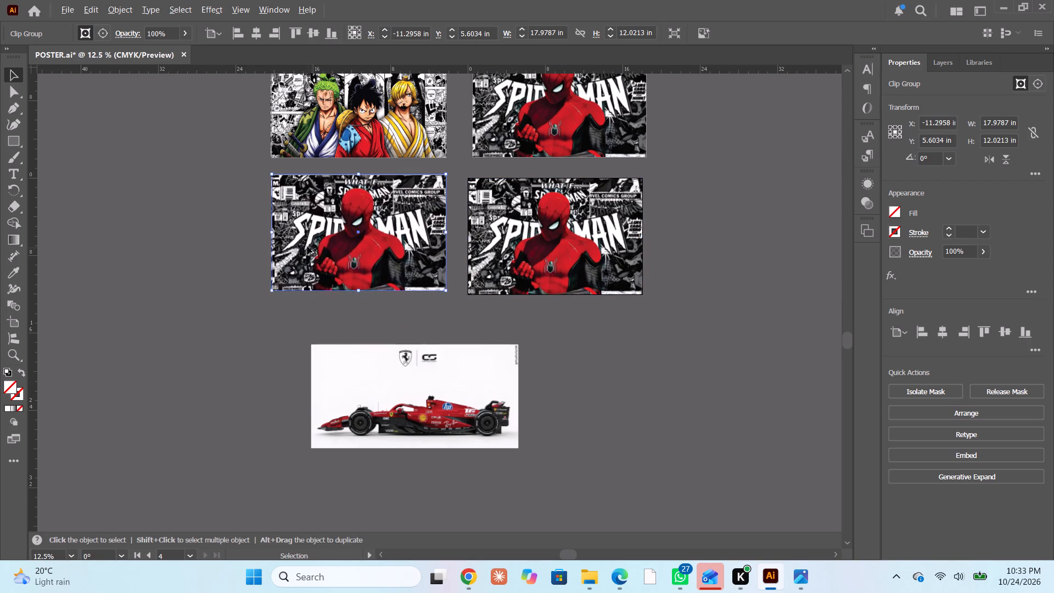
# Release the copied group's clipping mask and delete its Spider-Man image, keeping the mask rectangle on the third artboard.
pyautogui.keyDown('alt'); pyautogui.scroll(2, 307, 247); pyautogui.keyUp('alt')
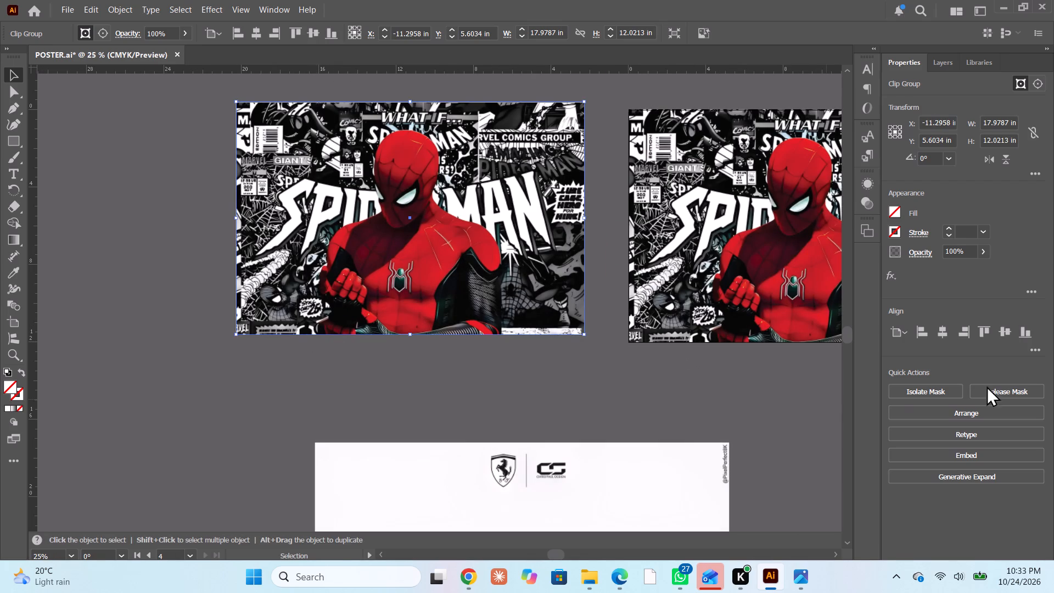
pyautogui.click(1036, 389)
pyautogui.click(330, 360)
pyautogui.click(340, 303)
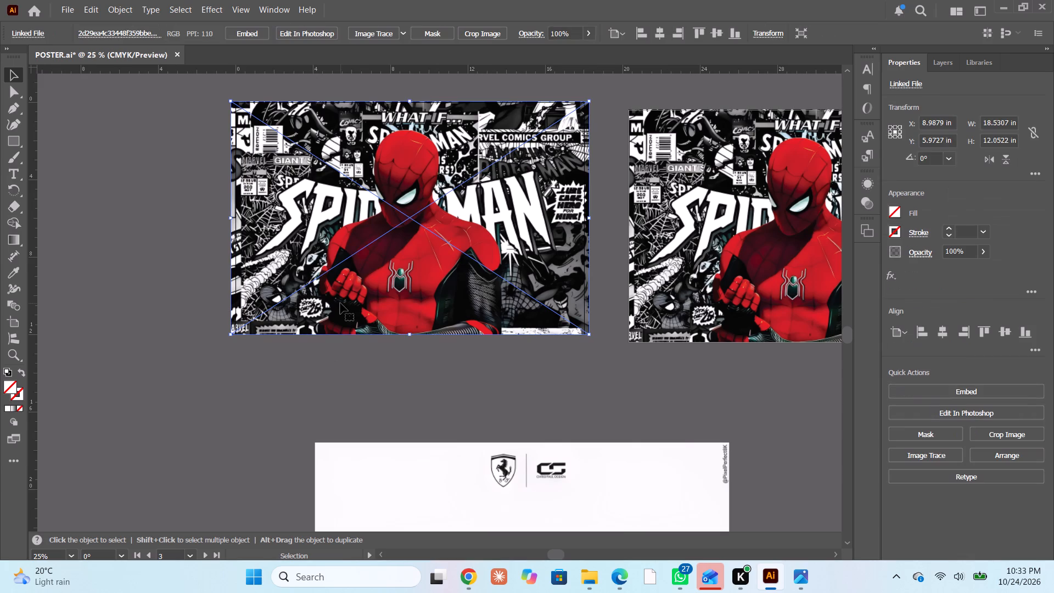
pyautogui.press('Delete')
# Make a clipping mask from the third artboard's rectangle, brought to the front, and the Ferrari image moved up to overlap it.
pyautogui.moveTo(367, 484); pyautogui.dragTo(337, 314)
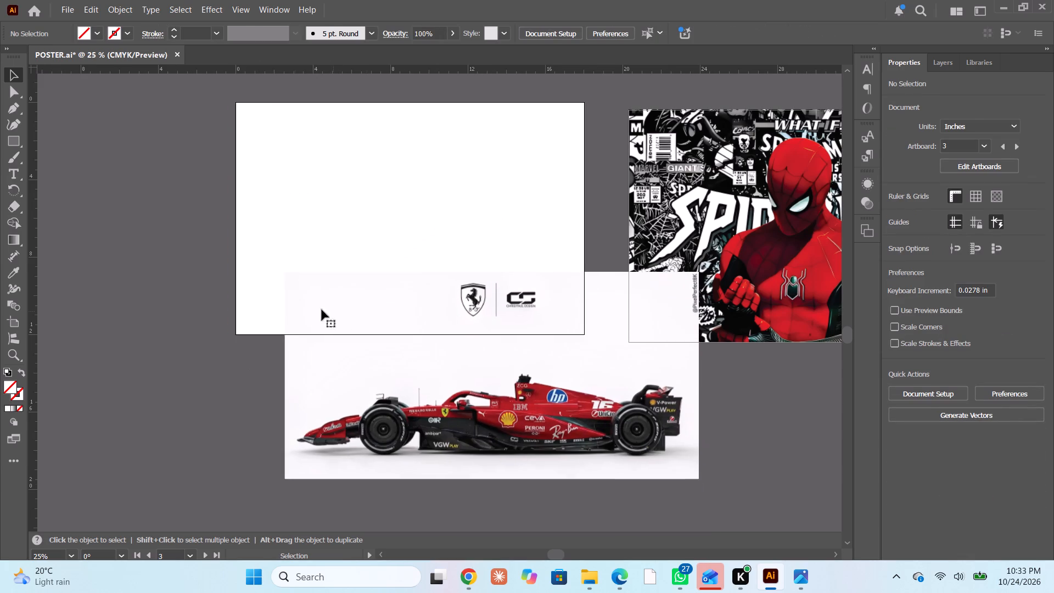
pyautogui.moveTo(203, 180); pyautogui.dragTo(264, 213)
pyautogui.rightClick(260, 214)
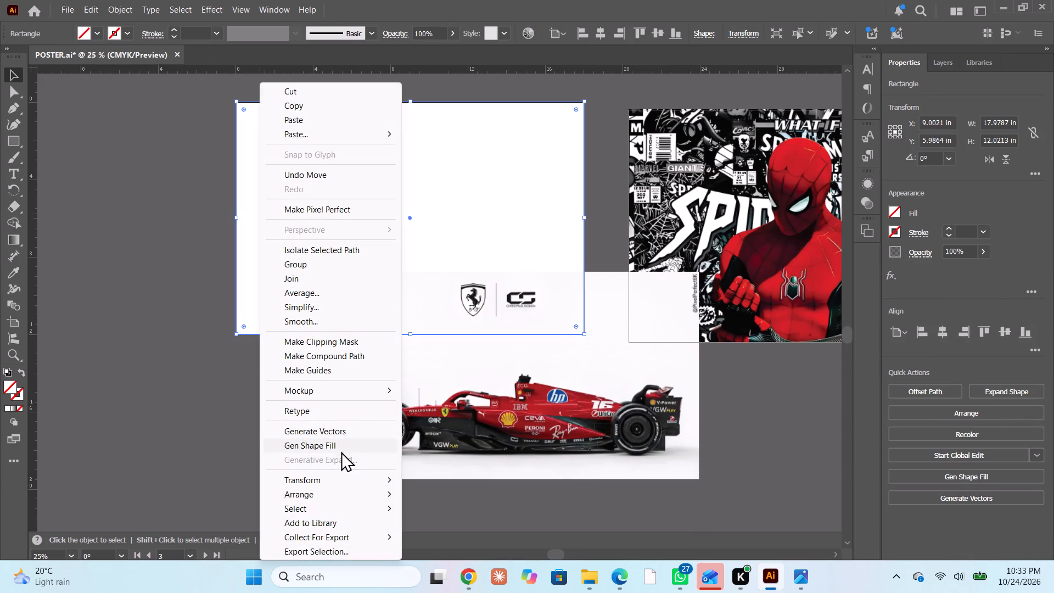
pyautogui.click(310, 494)
pyautogui.click(470, 497)
pyautogui.keyDown('shift'); pyautogui.click(471, 479); pyautogui.keyUp('shift')
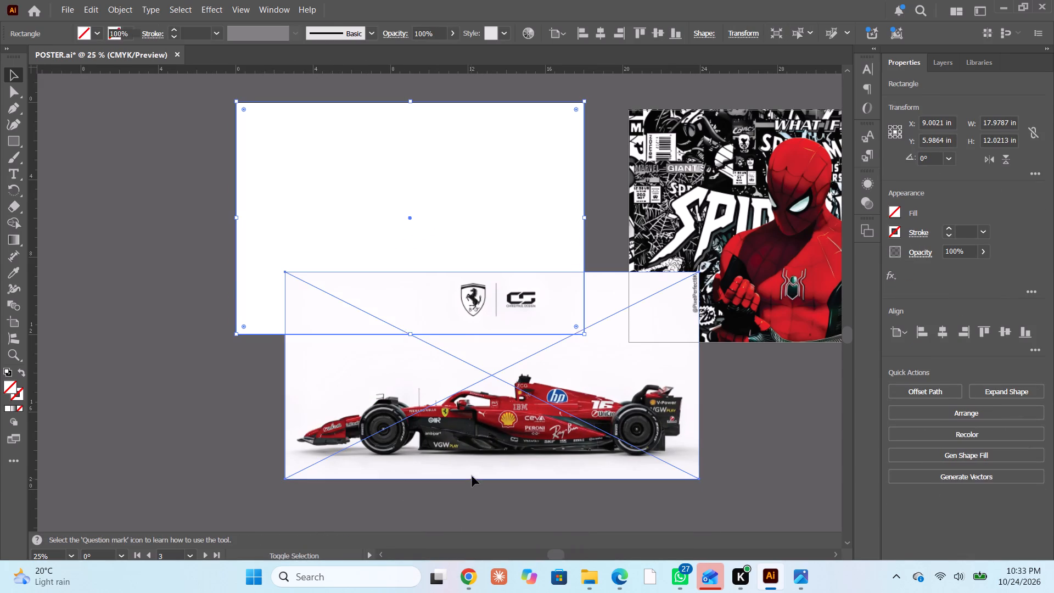
pyautogui.click(917, 410)
# Isolate the third artboard's clip group and move the Ferrari image up inside the mask so the car's nose shows.
pyautogui.doubleClick(464, 298)
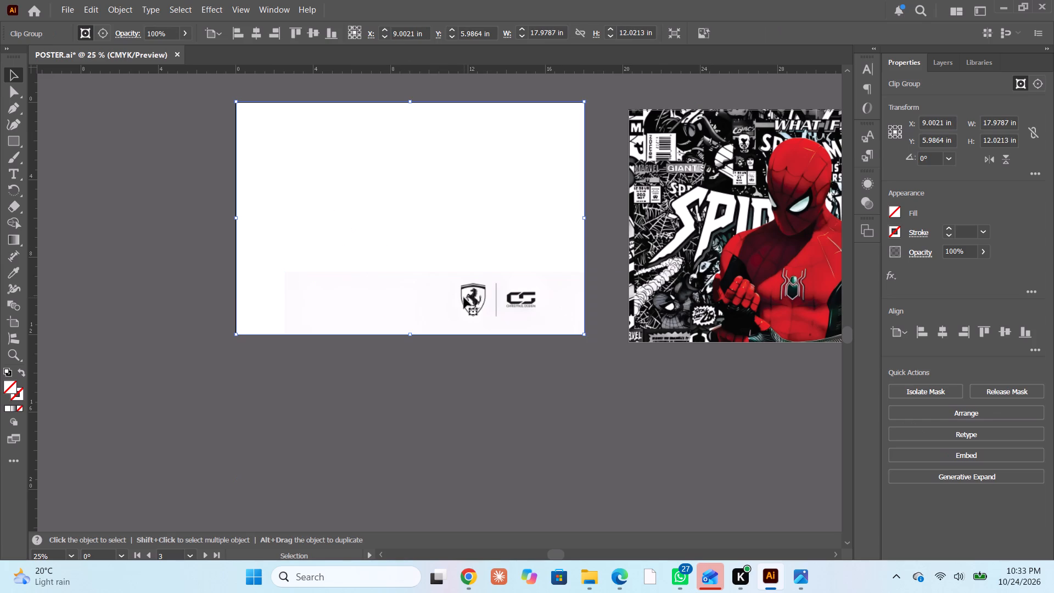
pyautogui.moveTo(464, 301); pyautogui.dragTo(357, 129)
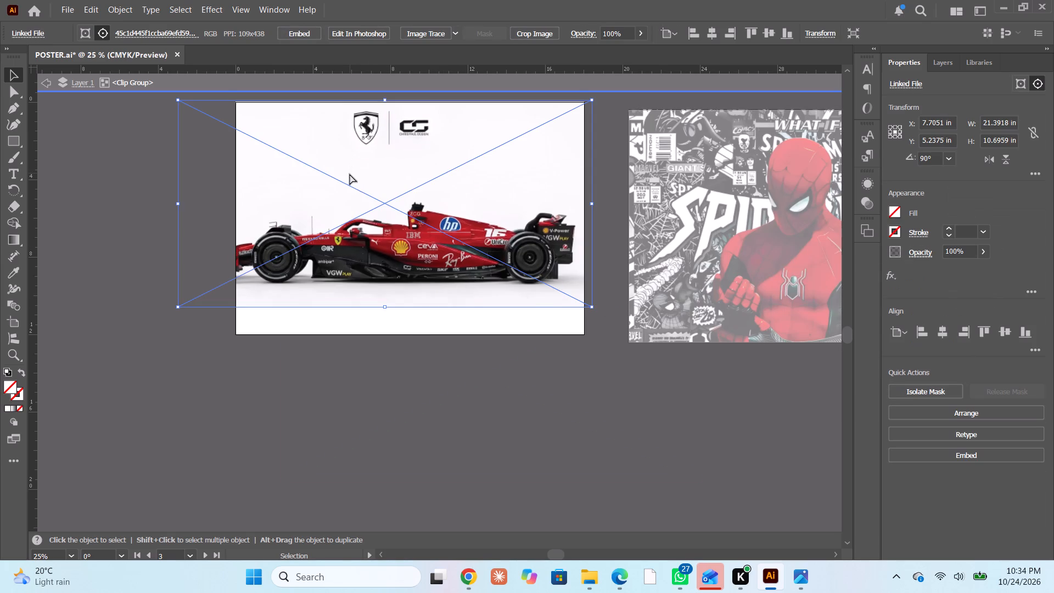
pyautogui.hotkey('ctrl', 'z')
pyautogui.moveTo(468, 302); pyautogui.dragTo(383, 168)
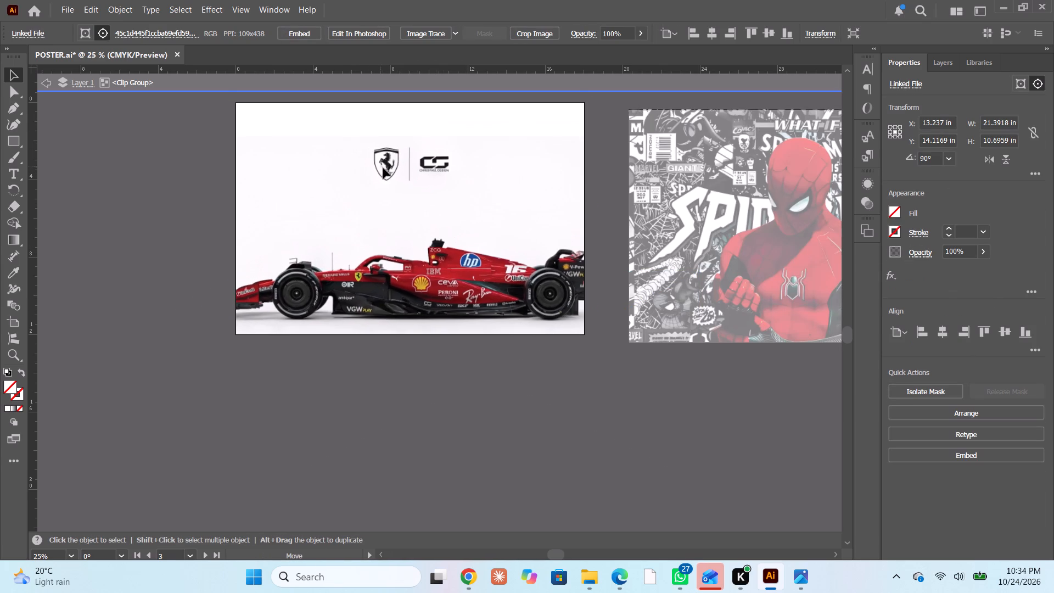
pyautogui.moveTo(383, 168); pyautogui.dragTo(410, 162)
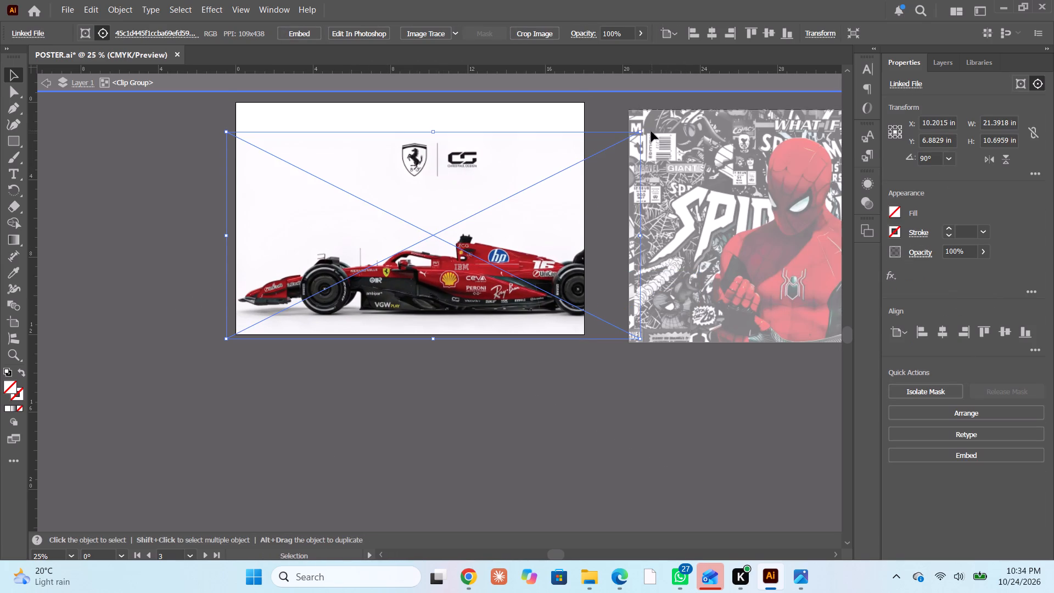
# Scale the Ferrari image down proportionally to about 18.45 × 9.23 in so the whole car fits inside the mask.
pyautogui.keyDown('shift'); pyautogui.moveTo(640, 131); pyautogui.dragTo(562, 131); pyautogui.keyUp('shift')
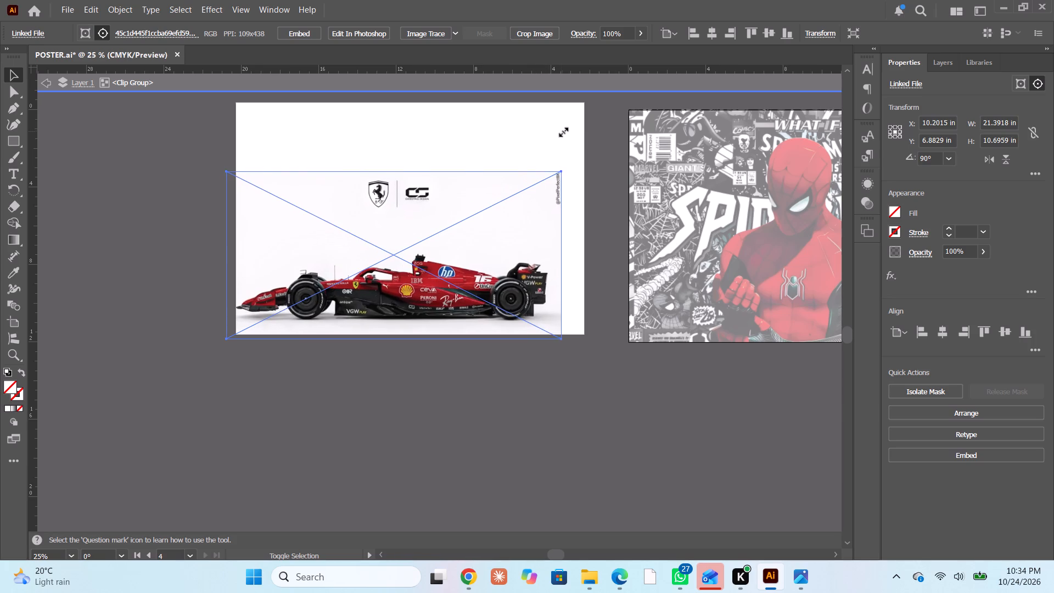
pyautogui.keyDown('shift'); pyautogui.moveTo(562, 131); pyautogui.dragTo(593, 112); pyautogui.keyUp('shift')
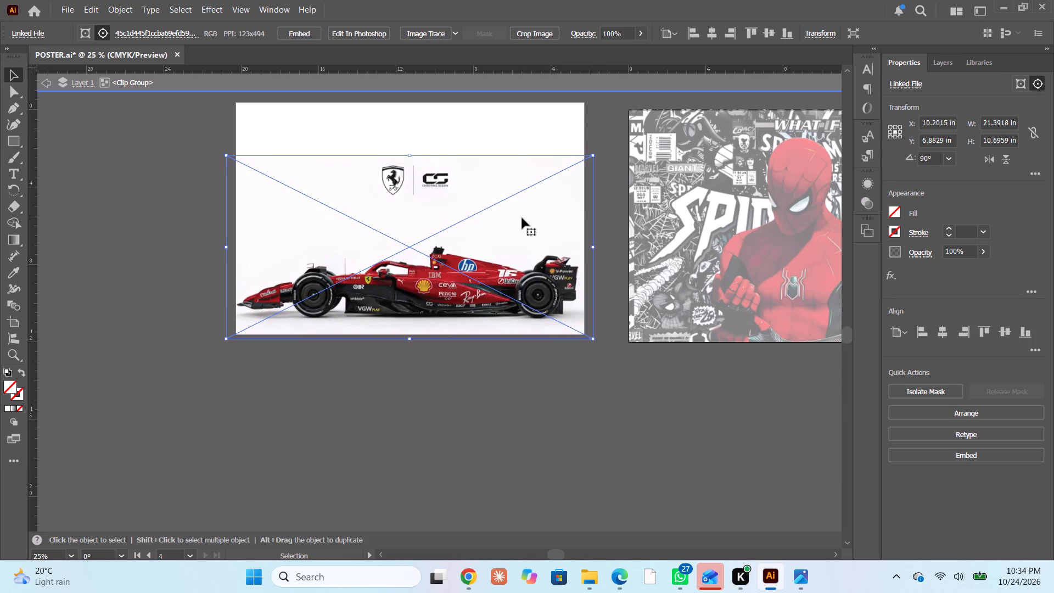
pyautogui.moveTo(504, 229); pyautogui.dragTo(508, 204)
pyautogui.keyDown('shift'); pyautogui.moveTo(598, 128); pyautogui.dragTo(597, 131); pyautogui.keyUp('shift')
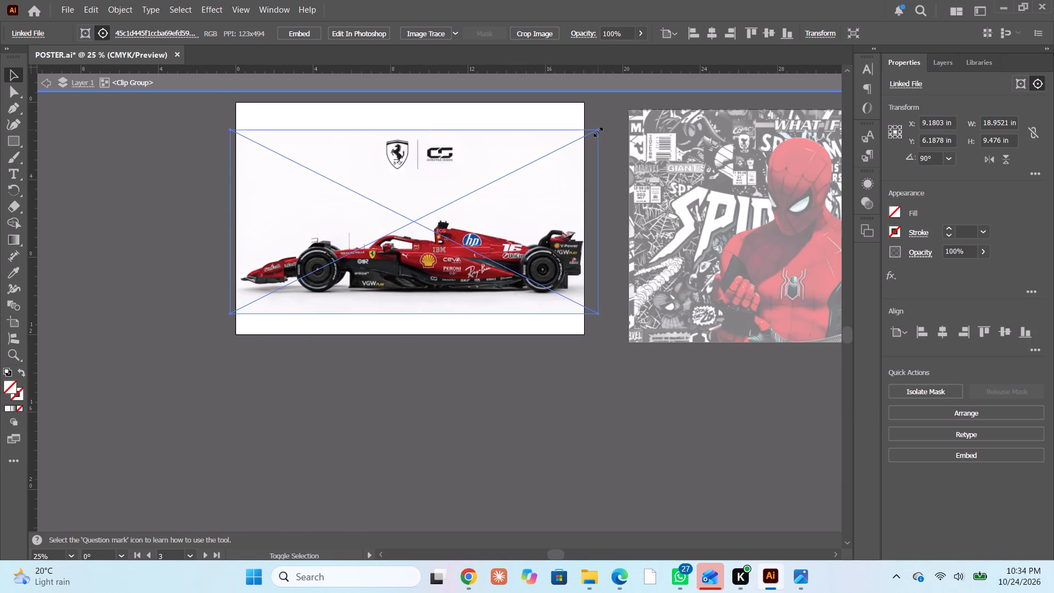
pyautogui.keyDown('shift'); pyautogui.moveTo(597, 131); pyautogui.dragTo(596, 135); pyautogui.keyUp('shift')
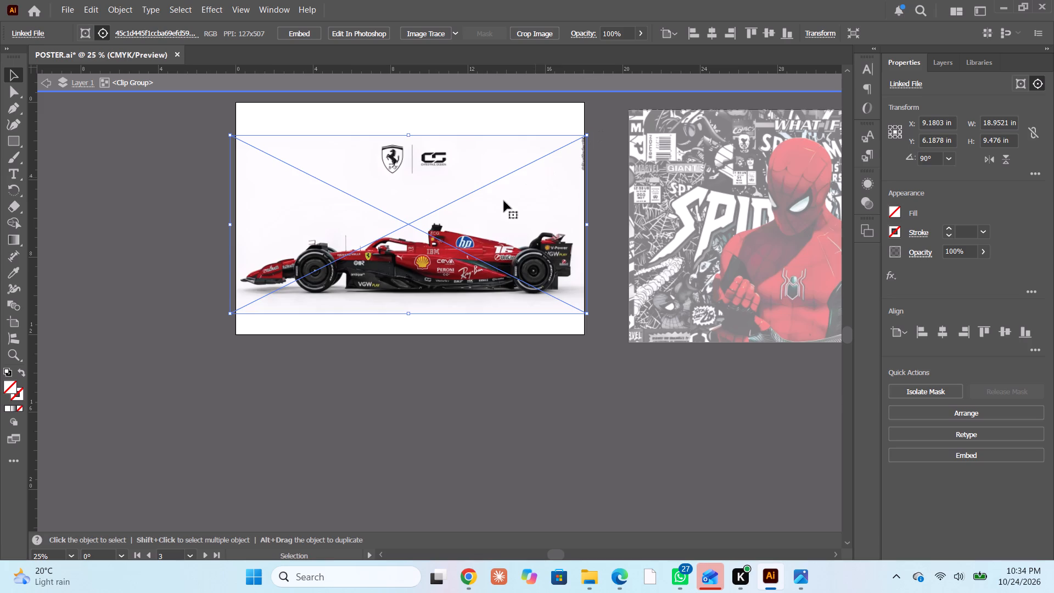
# Centre the Ferrari image within the mask at about X 9.04 in, Y 5.72 in, and exit isolation mode.
pyautogui.moveTo(457, 233); pyautogui.dragTo(461, 223)
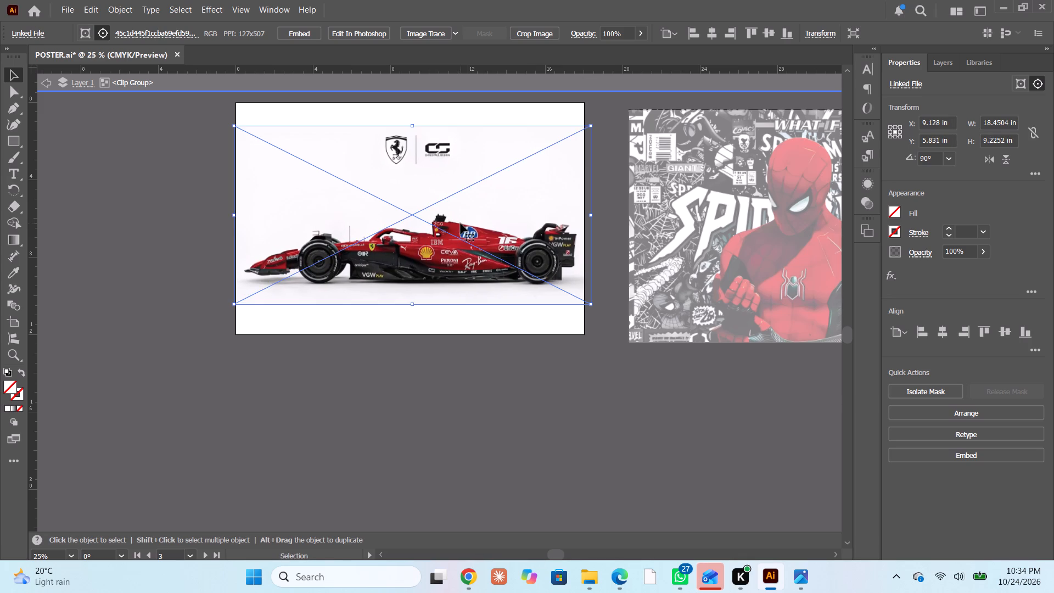
pyautogui.click(461, 223)
pyautogui.press('Left')
pyautogui.press('Left')
pyautogui.press('Left')
pyautogui.press('Up')
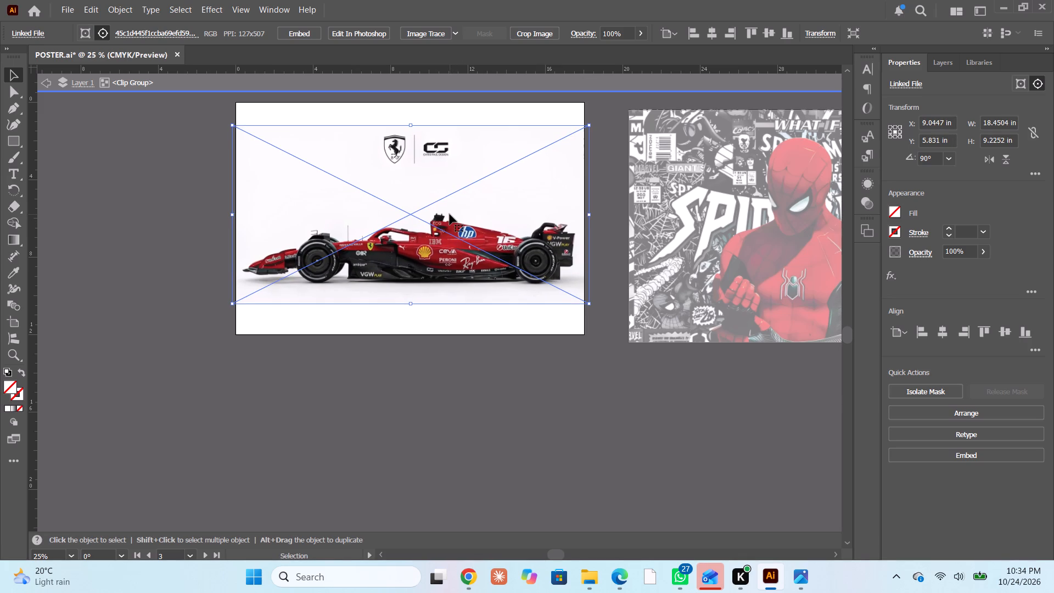
pyautogui.press('Up')
pyautogui.press('Up')
pyautogui.press('Up')
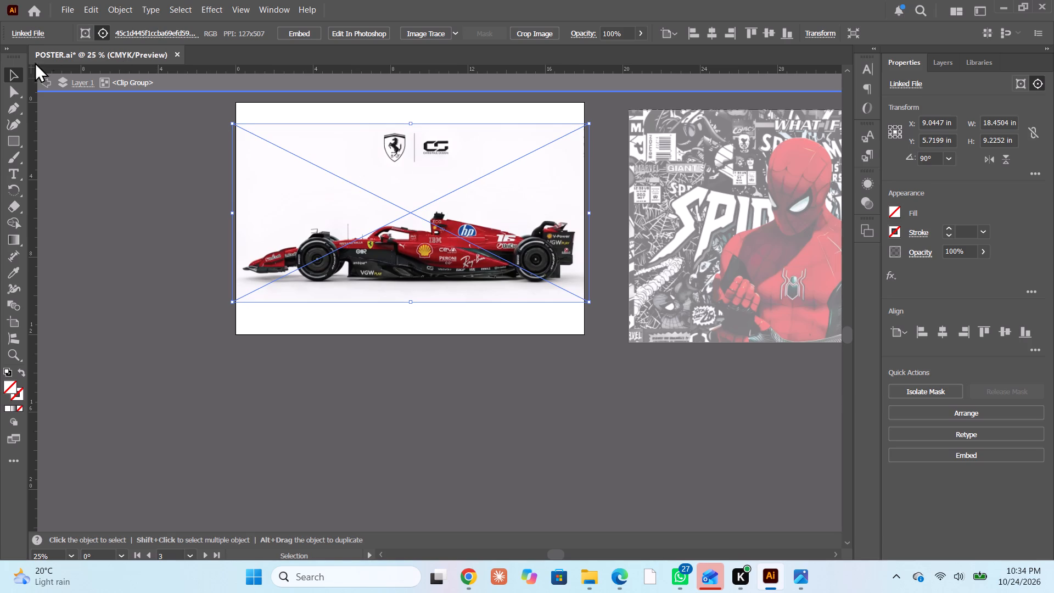
pyautogui.click(44, 82)
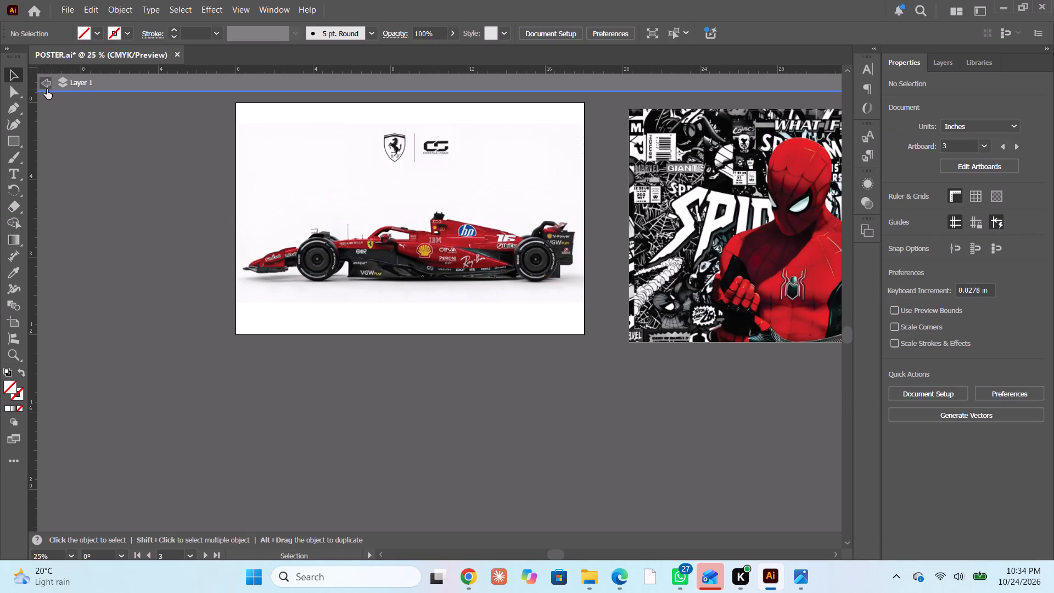
pyautogui.click(47, 89)
# Draw a rectangle about 18.01 × 12.03 in over the third artboard.
pyautogui.click(13, 141)
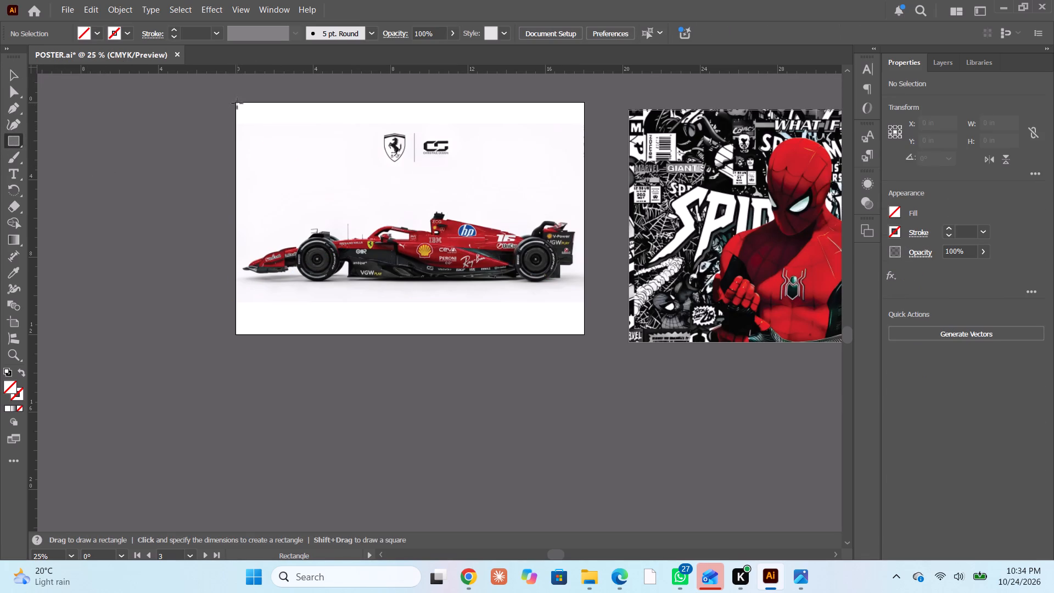
pyautogui.moveTo(236, 103); pyautogui.dragTo(582, 331)
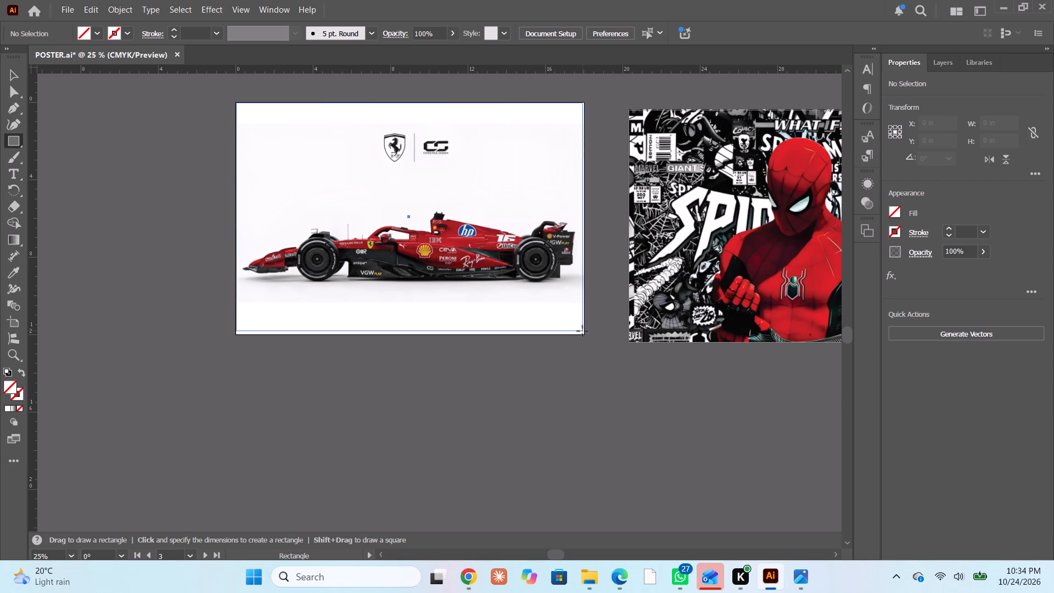
pyautogui.moveTo(582, 331); pyautogui.dragTo(585, 335)
# Extend the new rectangle's top edge to the third artboard's top edge, making it about 12.06 in high.
pyautogui.scroll(2, 254, 293)
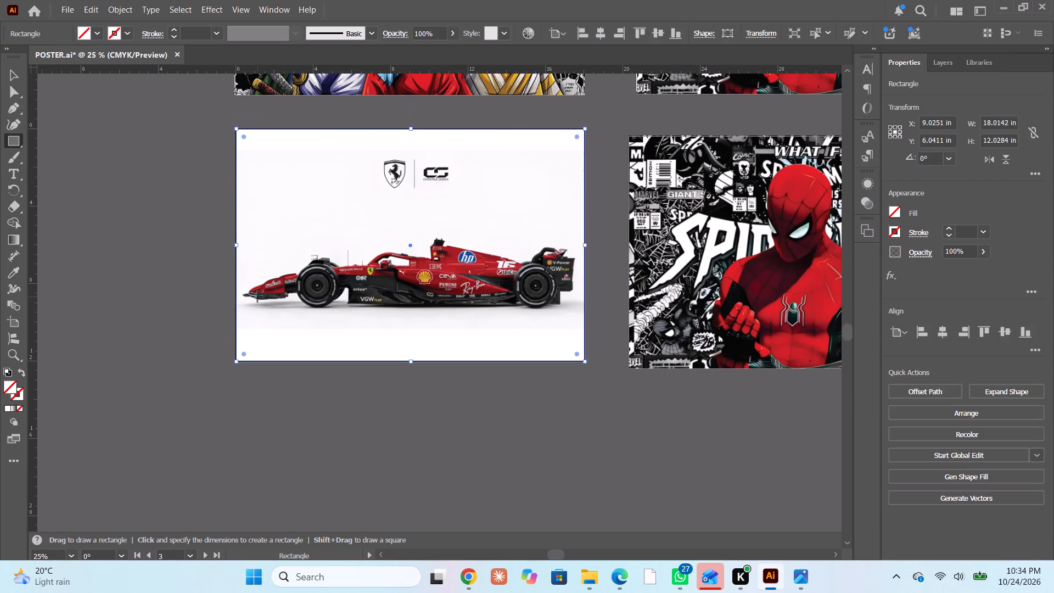
pyautogui.keyDown('alt'); pyautogui.scroll(2, 295, 176); pyautogui.keyUp('alt')
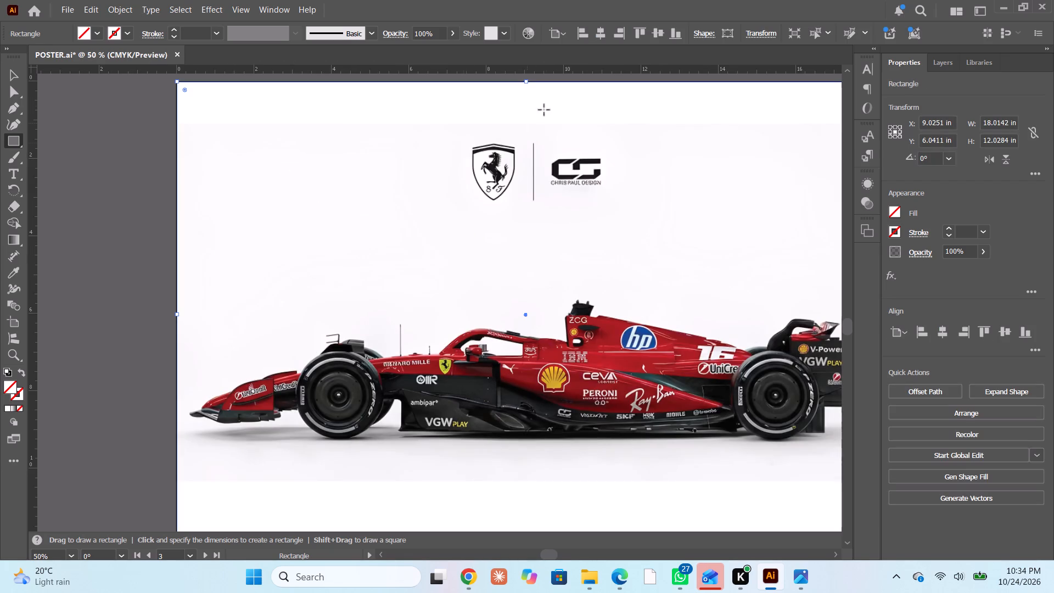
pyautogui.keyDown('alt'); pyautogui.scroll(4, 554, 93); pyautogui.keyUp('alt')
pyautogui.keyDown('alt'); pyautogui.scroll(2, 483, 119); pyautogui.keyUp('alt')
pyautogui.scroll(-5, 483, 120)
pyautogui.keyDown('alt'); pyautogui.scroll(-4, 482, 115); pyautogui.keyUp('alt')
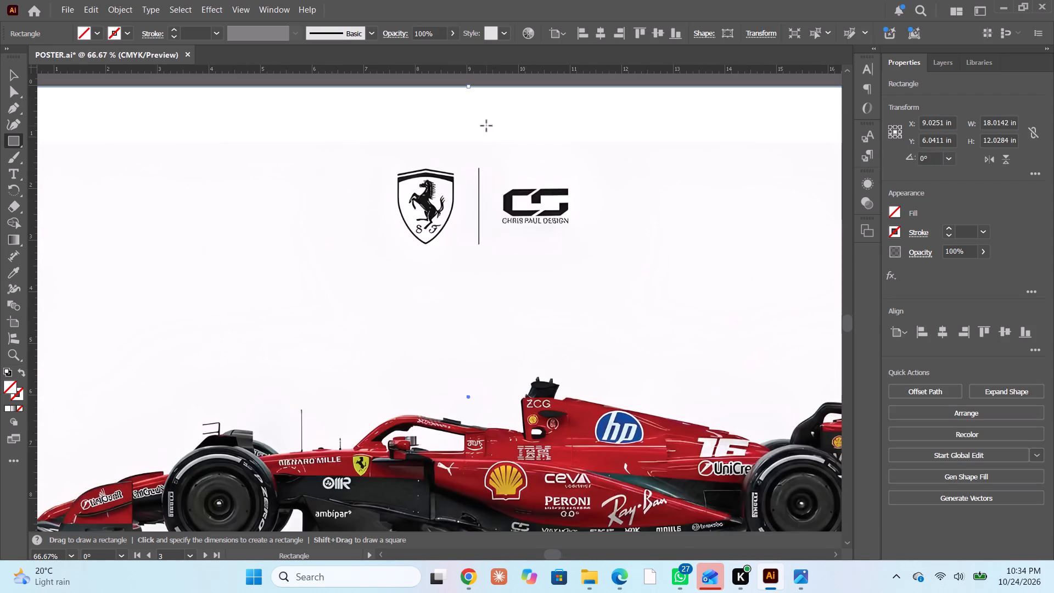
pyautogui.scroll(5, 486, 126)
pyautogui.scroll(-1, 486, 126)
pyautogui.scroll(1, 486, 126)
pyautogui.keyDown('alt'); pyautogui.scroll(4, 466, 150); pyautogui.keyUp('alt')
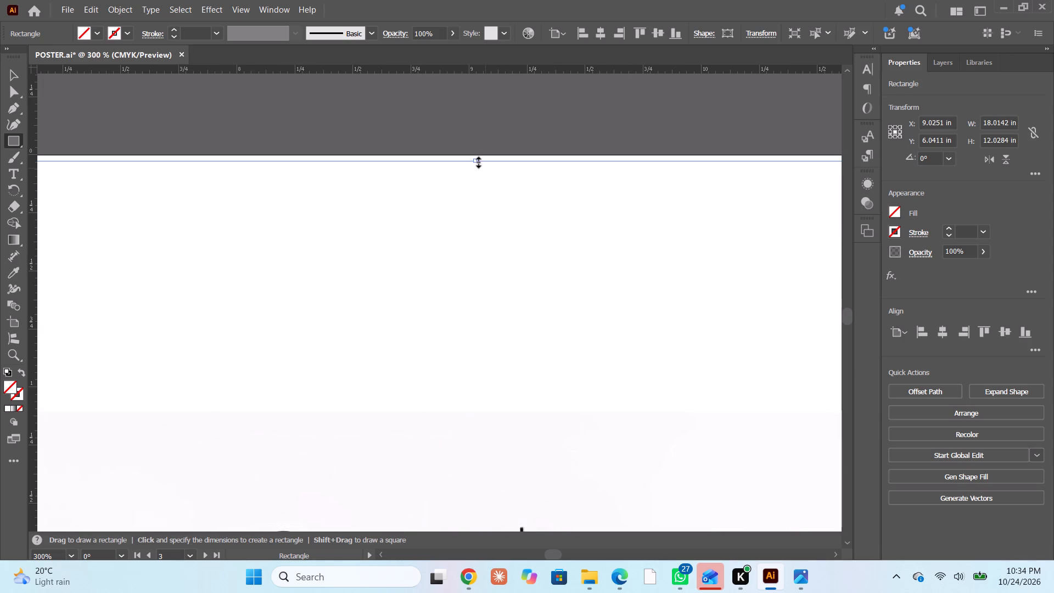
pyautogui.moveTo(475, 160); pyautogui.dragTo(475, 155)
# Extend the rectangle's left edge to the third artboard's left edge, making it about 18.03 in wide.
pyautogui.keyDown('alt'); pyautogui.scroll(-5, 432, 212); pyautogui.keyUp('alt')
pyautogui.scroll(-3, 412, 227)
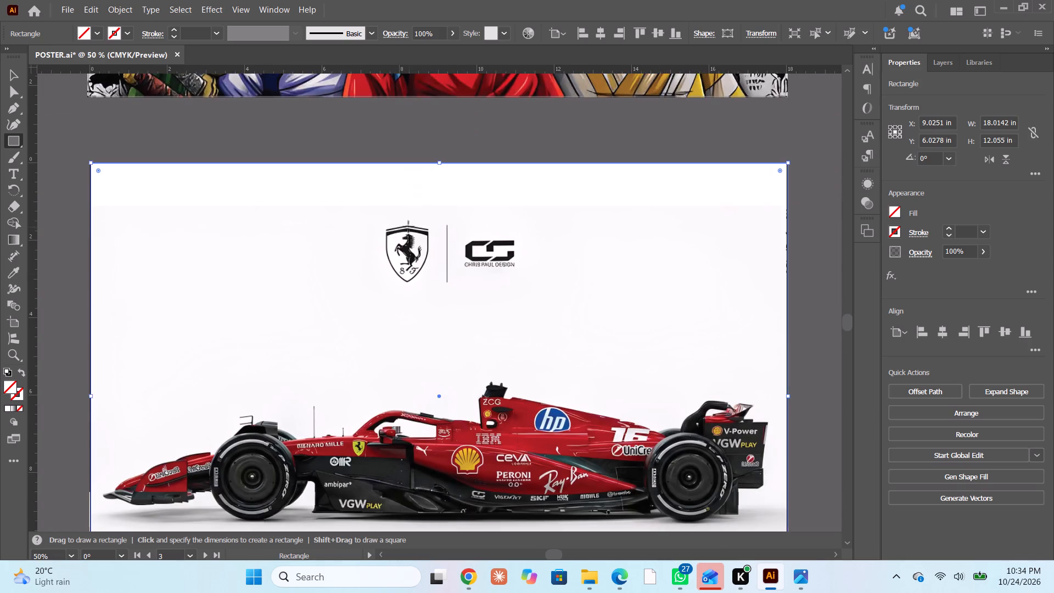
pyautogui.scroll(-6, 29, 373)
pyautogui.scroll(1, 132, 273)
pyautogui.scroll(-7, 132, 273)
pyautogui.keyDown('alt'); pyautogui.scroll(7, 98, 259); pyautogui.keyUp('alt')
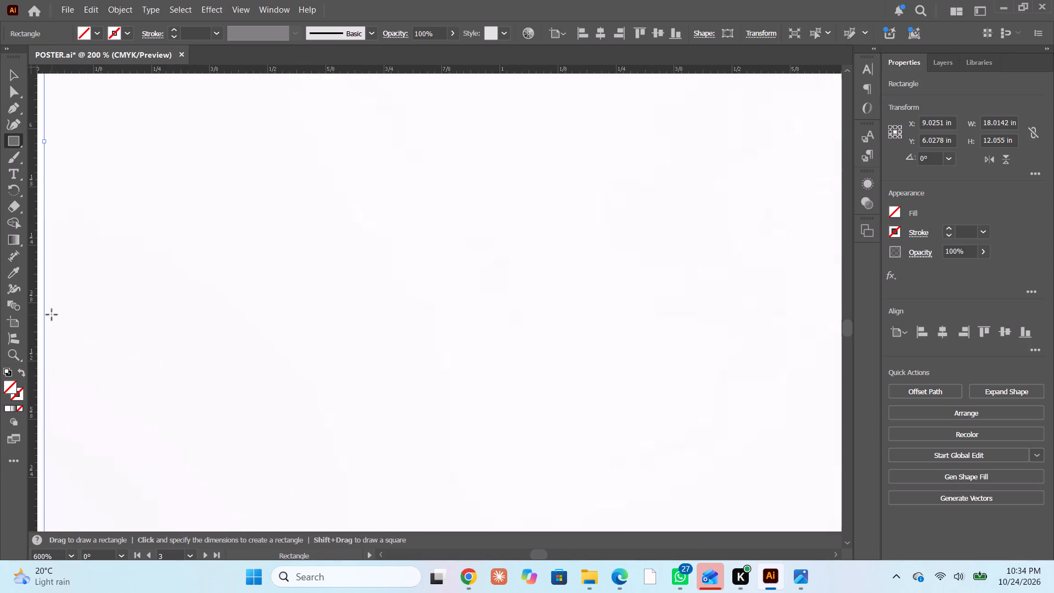
pyautogui.hscroll(1, 73, 273)
pyautogui.moveTo(315, 141); pyautogui.dragTo(313, 144)
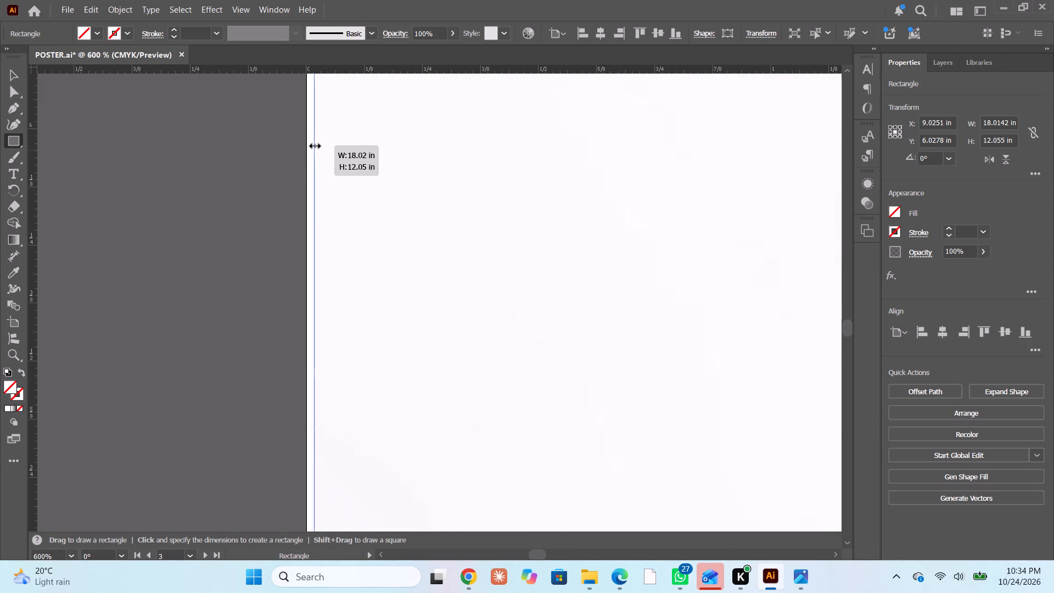
pyautogui.moveTo(313, 144); pyautogui.dragTo(306, 155)
# Pull the rectangle's bottom and right edges in to the artboard's edges, making it about 18 × 12 in.
pyautogui.keyDown('alt'); pyautogui.scroll(-5, 305, 234); pyautogui.keyUp('alt')
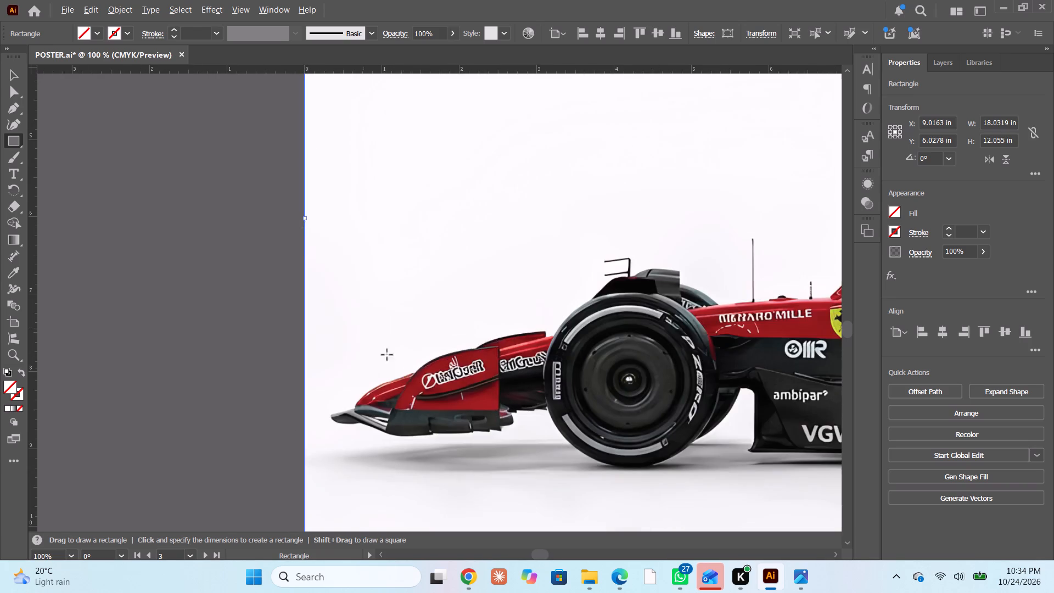
pyautogui.keyDown('alt'); pyautogui.scroll(-9, 387, 355); pyautogui.keyUp('alt')
pyautogui.scroll(-1, 548, 399)
pyautogui.keyDown('alt'); pyautogui.scroll(7, 543, 376); pyautogui.keyUp('alt')
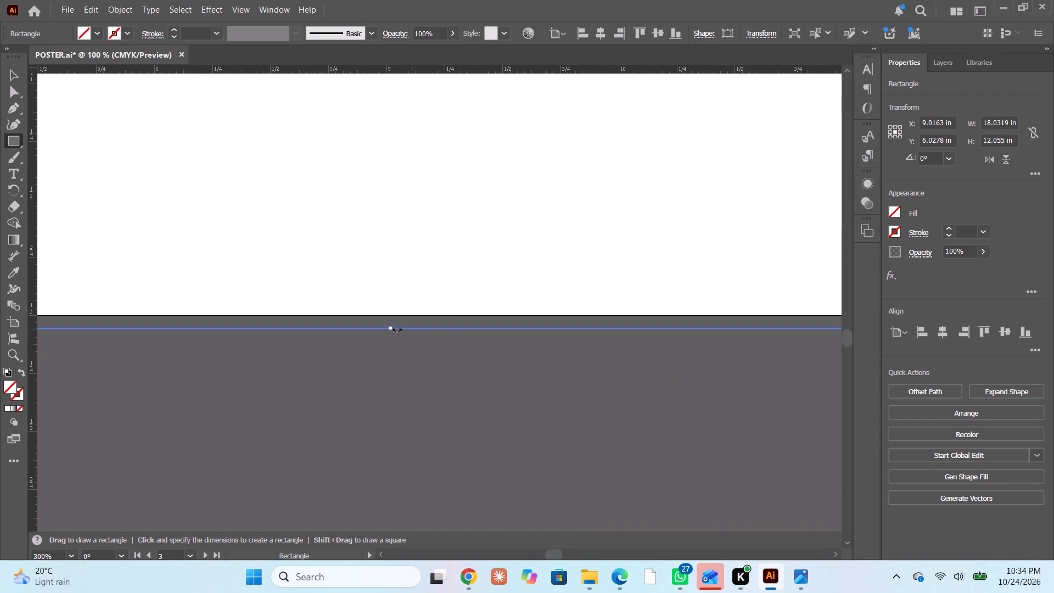
pyautogui.moveTo(390, 326); pyautogui.dragTo(392, 315)
pyautogui.keyDown('alt'); pyautogui.scroll(-8, 390, 311); pyautogui.keyUp('alt')
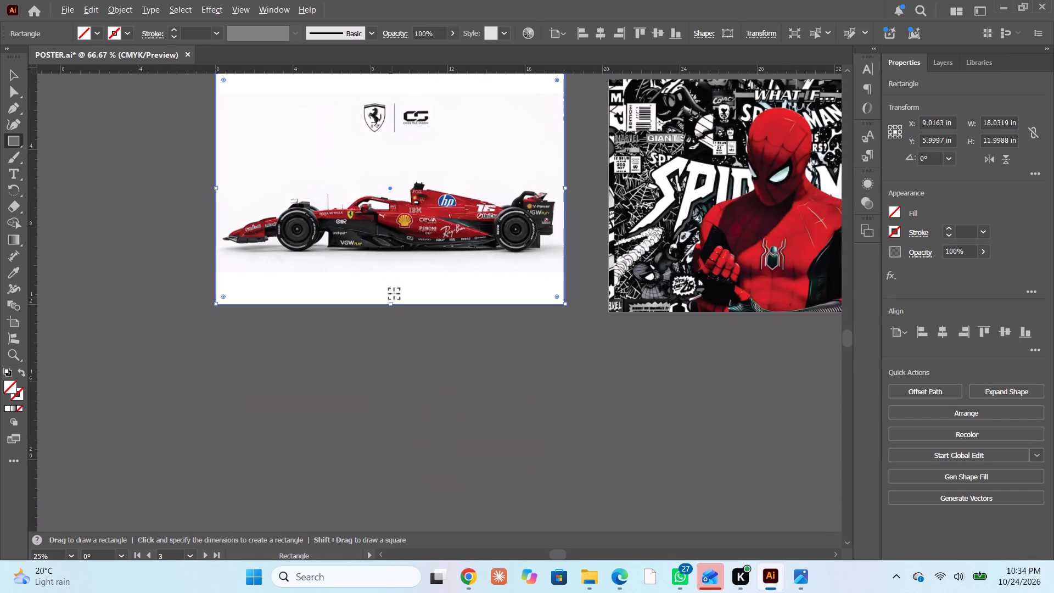
pyautogui.keyDown('alt'); pyautogui.scroll(7, 557, 193); pyautogui.keyUp('alt')
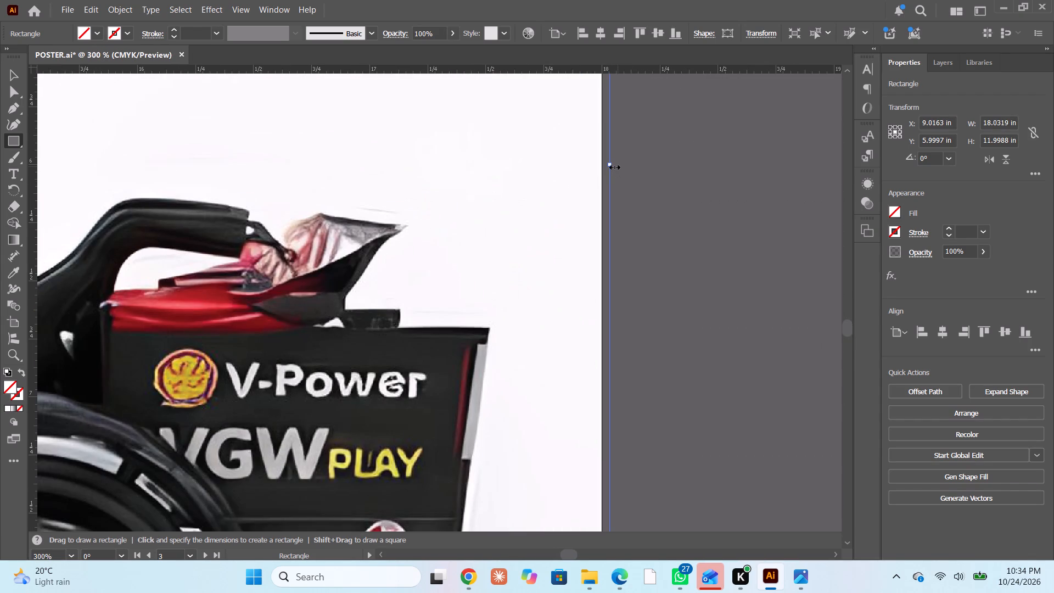
pyautogui.moveTo(613, 165); pyautogui.dragTo(601, 174)
pyautogui.keyDown('alt'); pyautogui.scroll(-4, 556, 208); pyautogui.keyUp('alt')
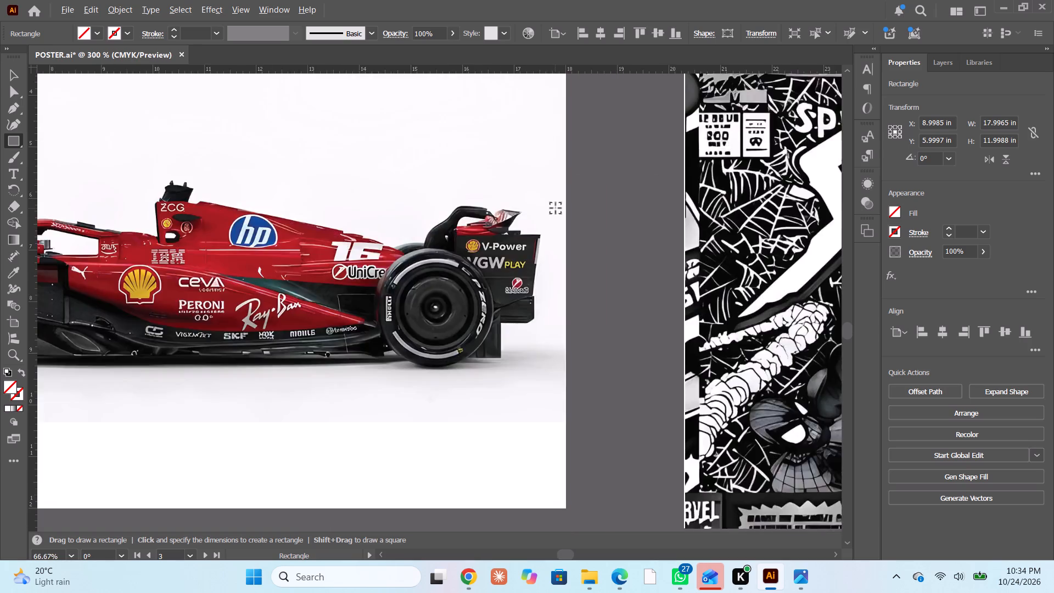
pyautogui.keyDown('alt'); pyautogui.scroll(-3, 556, 208); pyautogui.keyUp('alt')
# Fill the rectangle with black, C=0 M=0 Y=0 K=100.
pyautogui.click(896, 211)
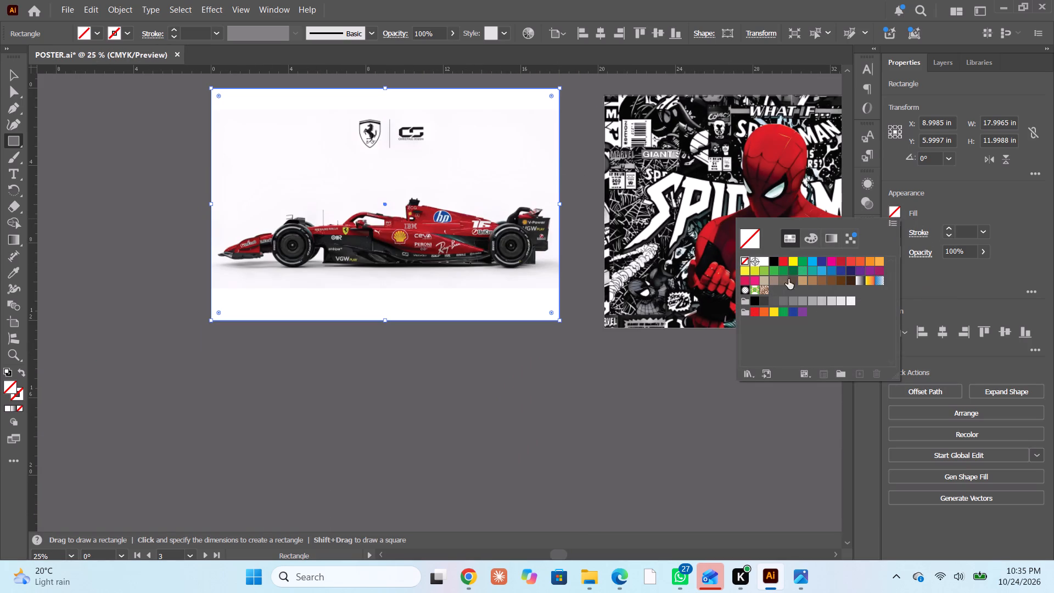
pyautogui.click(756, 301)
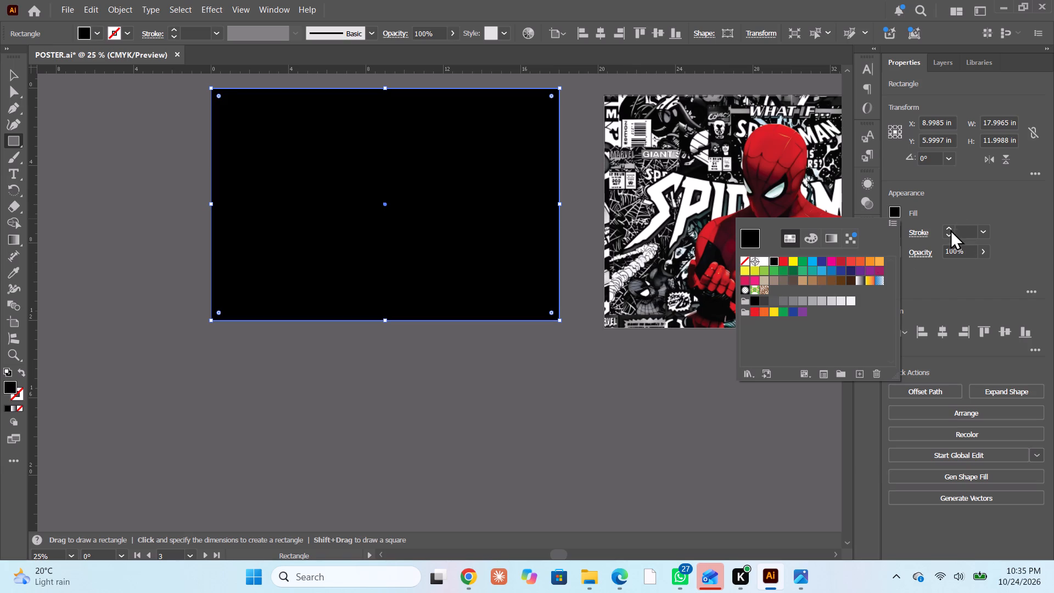
# Give the rectangle a black stroke with a weight of 20 pt.
pyautogui.click(927, 231)
pyautogui.click(894, 230)
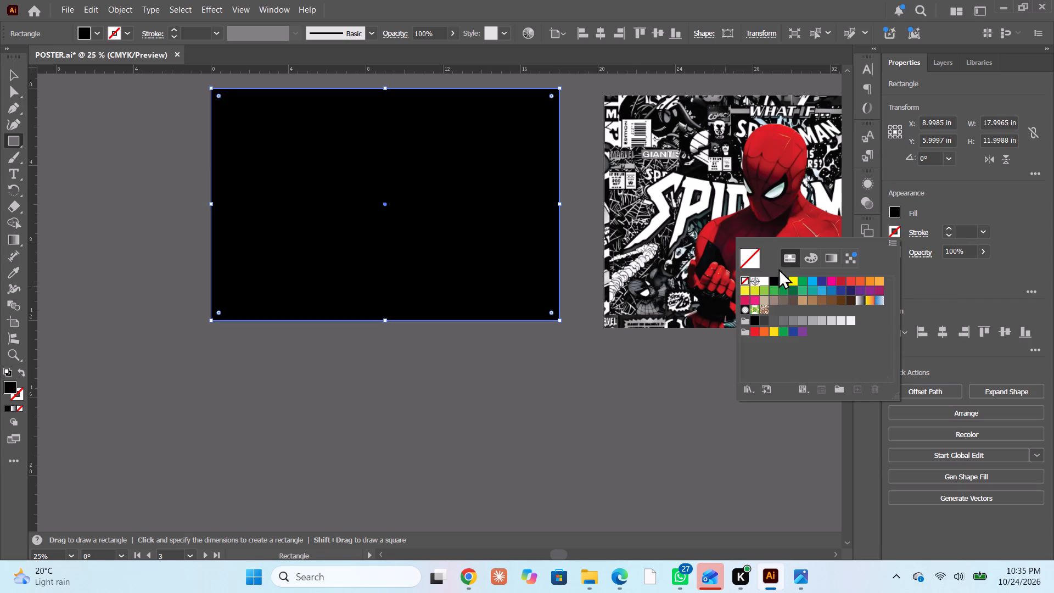
pyautogui.click(777, 282)
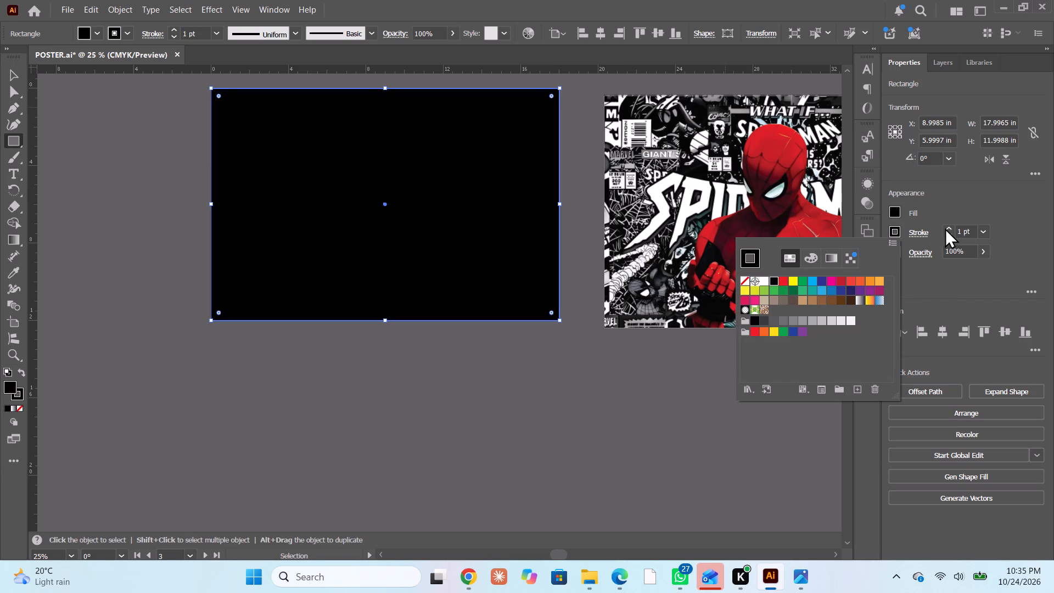
pyautogui.click(945, 228)
pyautogui.doubleClick(959, 228)
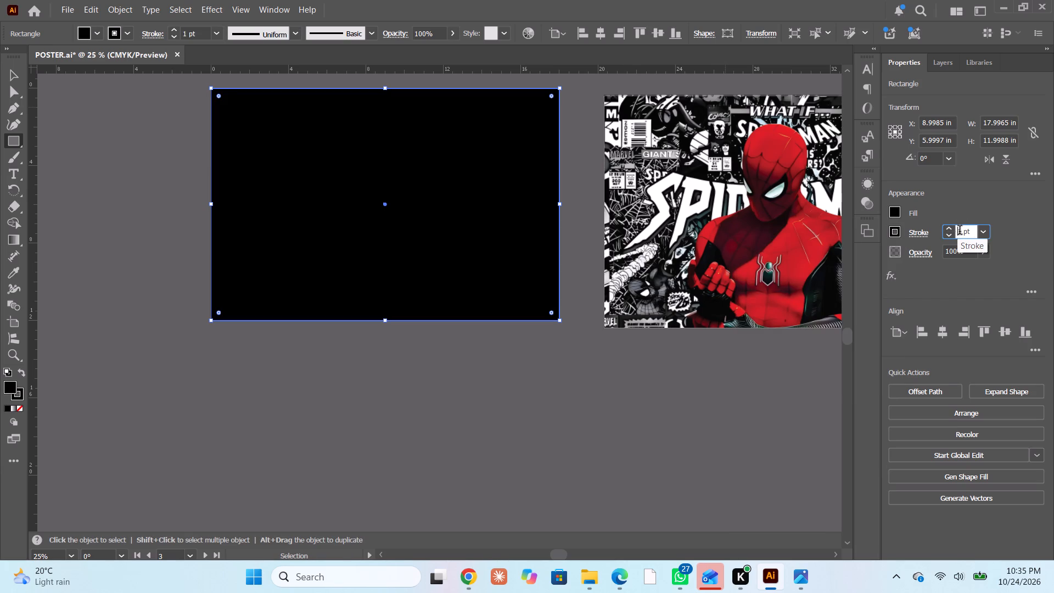
pyautogui.press('2')
pyautogui.press('0')
pyautogui.press('Return')
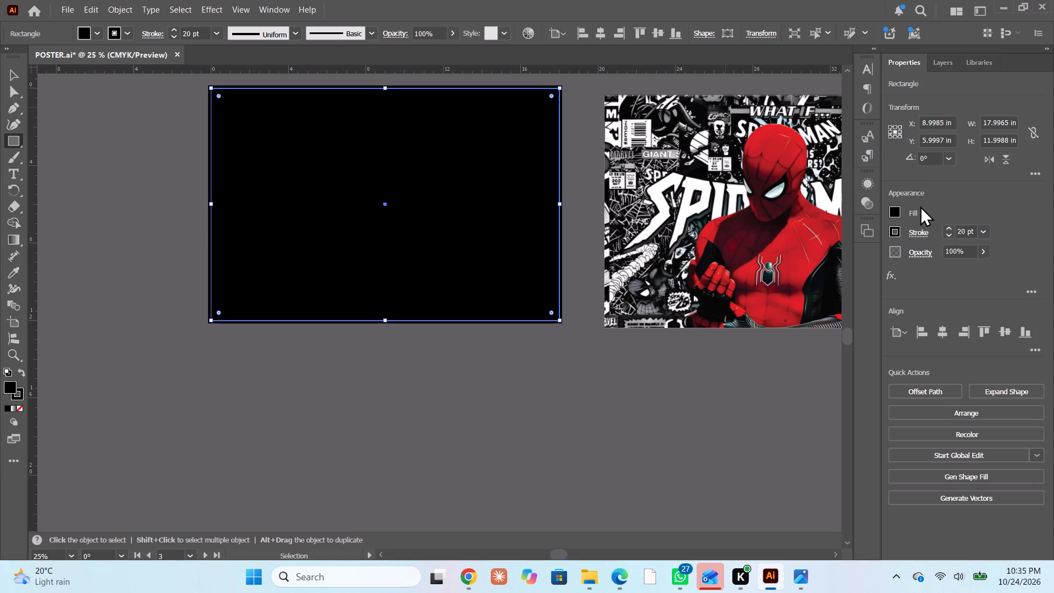
# Set the rectangle's fill to none so only the black border frames the Ferrari image.
pyautogui.click(893, 212)
pyautogui.click(742, 259)
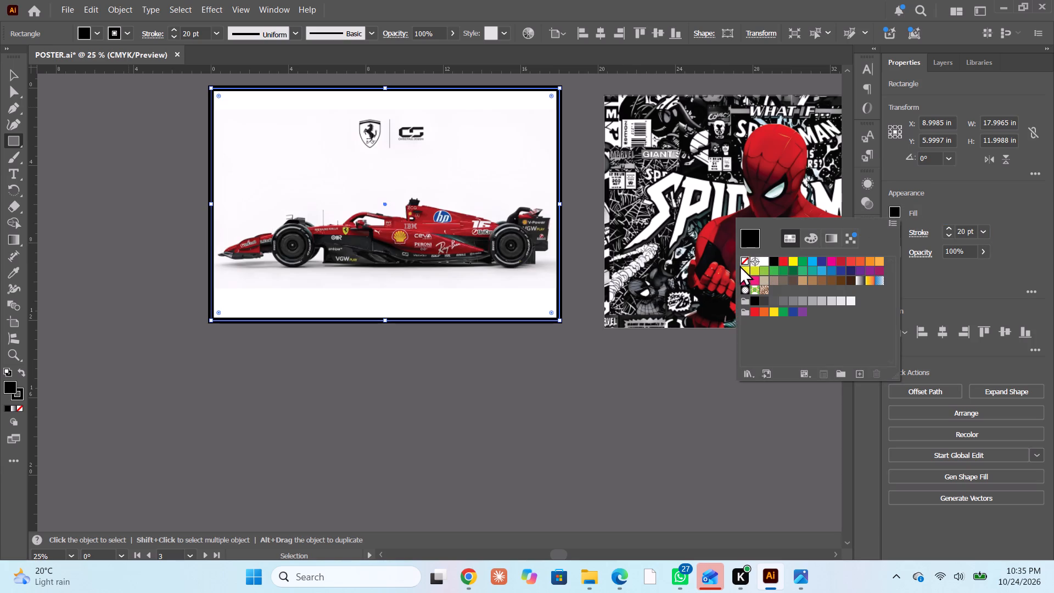
# Use the Eyedropper to fill the border rectangle with the off-white sampled from the Ferrari image's background.
pyautogui.click(7, 273)
pyautogui.click(295, 286)
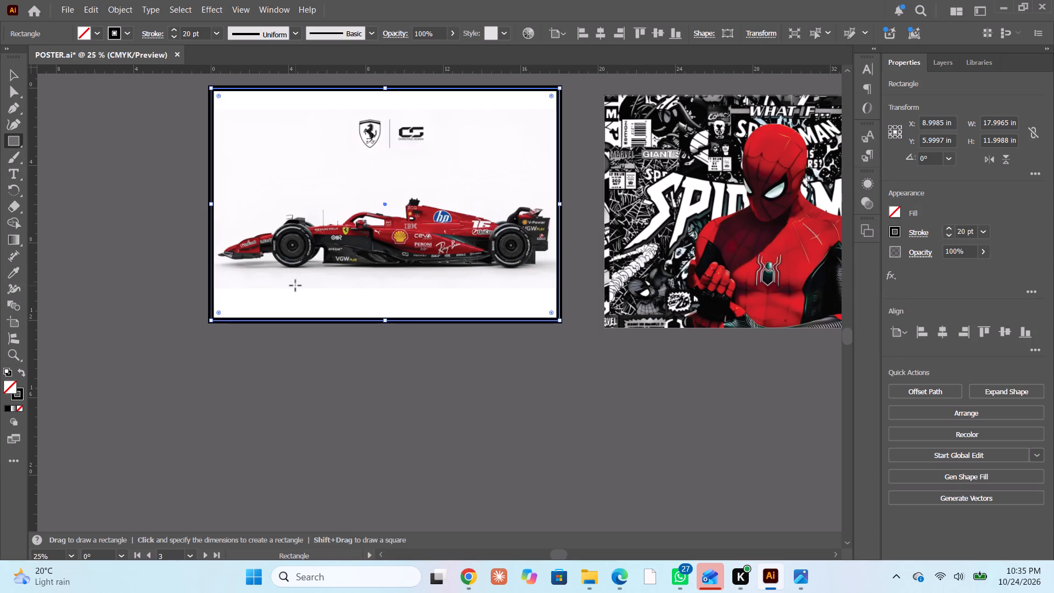
pyautogui.click(554, 312)
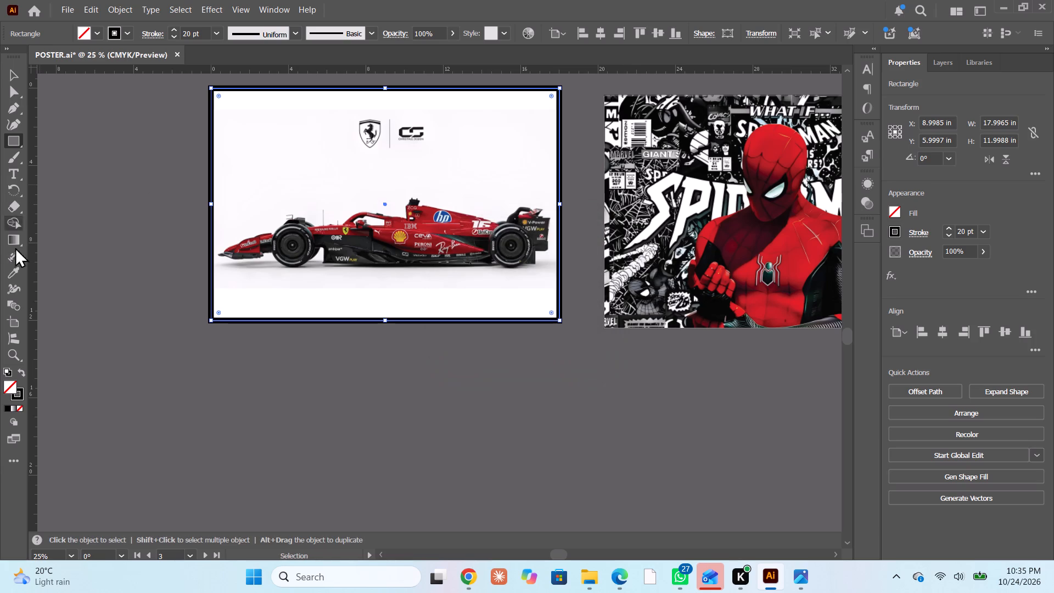
pyautogui.click(13, 274)
pyautogui.click(243, 286)
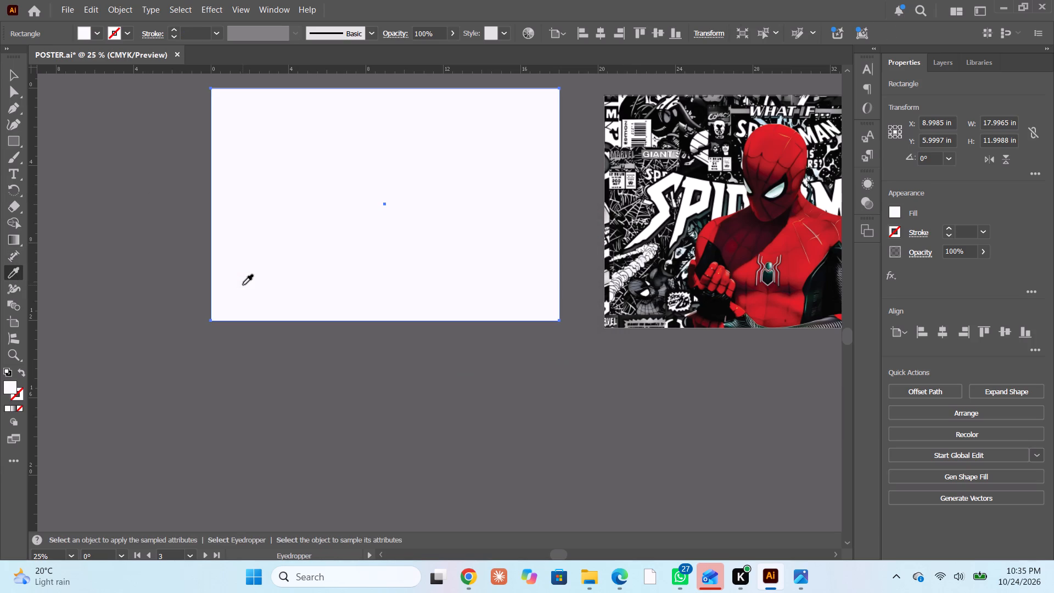
# Give the off-white rectangle a black stroke with a weight of 20 pt.
pyautogui.click(899, 233)
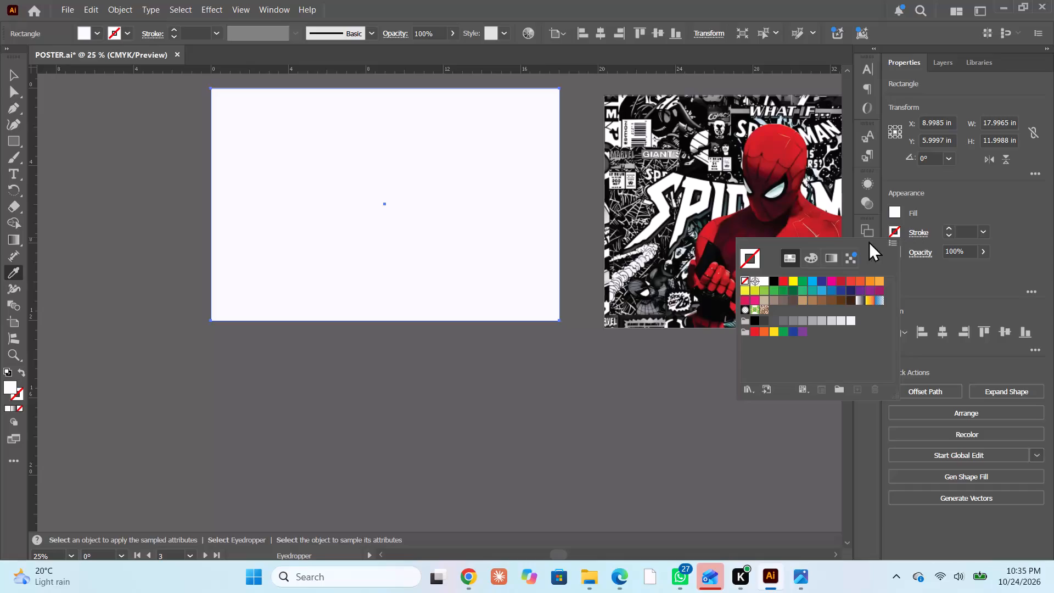
pyautogui.click(771, 277)
pyautogui.doubleClick(959, 230)
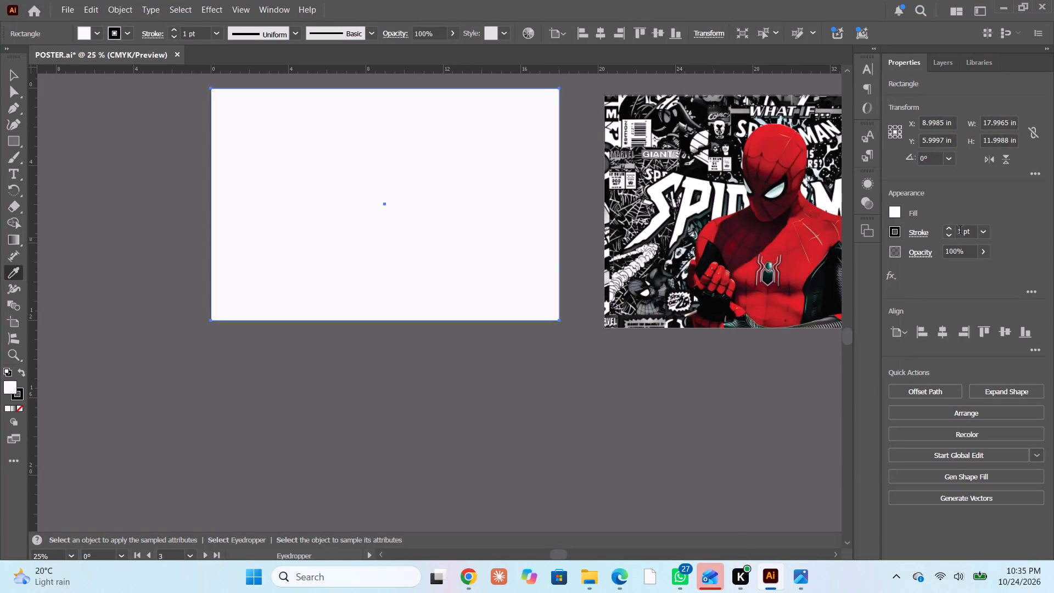
pyautogui.press('2')
pyautogui.press('0')
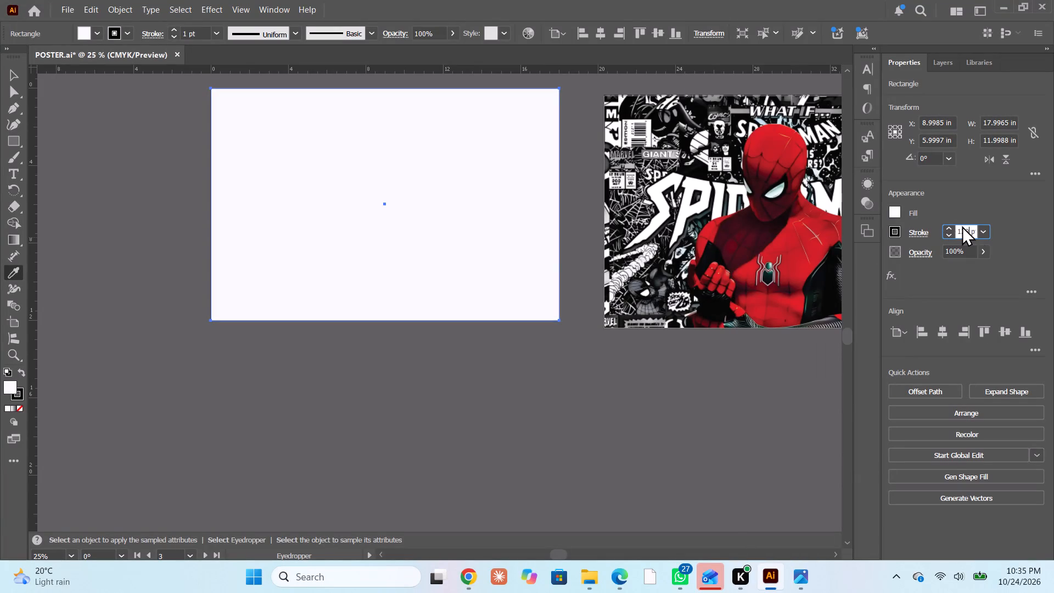
pyautogui.click(962, 225)
pyautogui.tripleClick(962, 232)
pyautogui.press('2')
pyautogui.press('0')
pyautogui.press('Return')
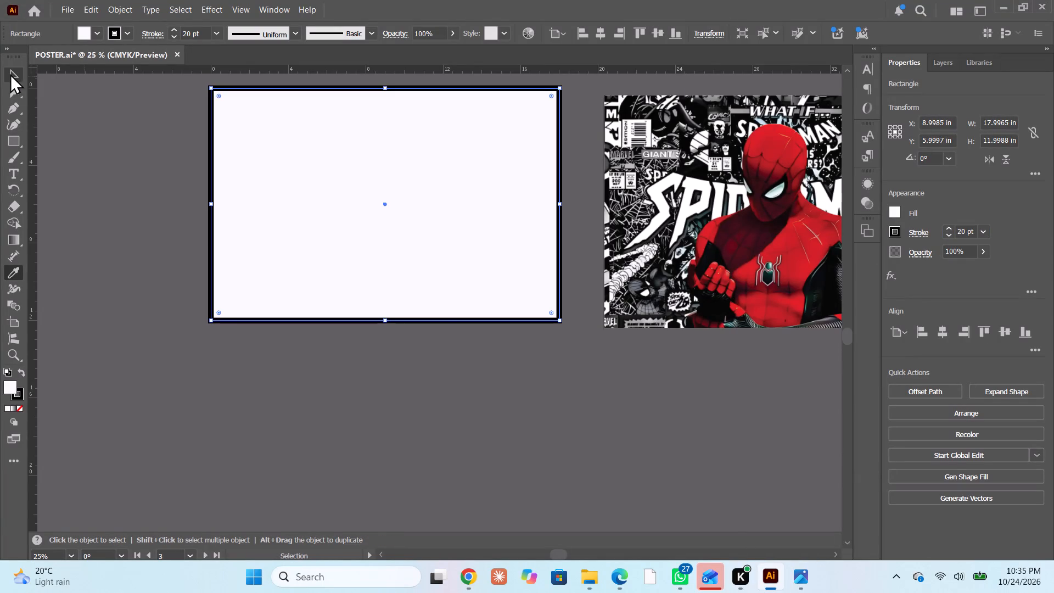
# Send the bordered off-white rectangle backward, behind the Ferrari image.
pyautogui.click(16, 75)
pyautogui.rightClick(267, 174)
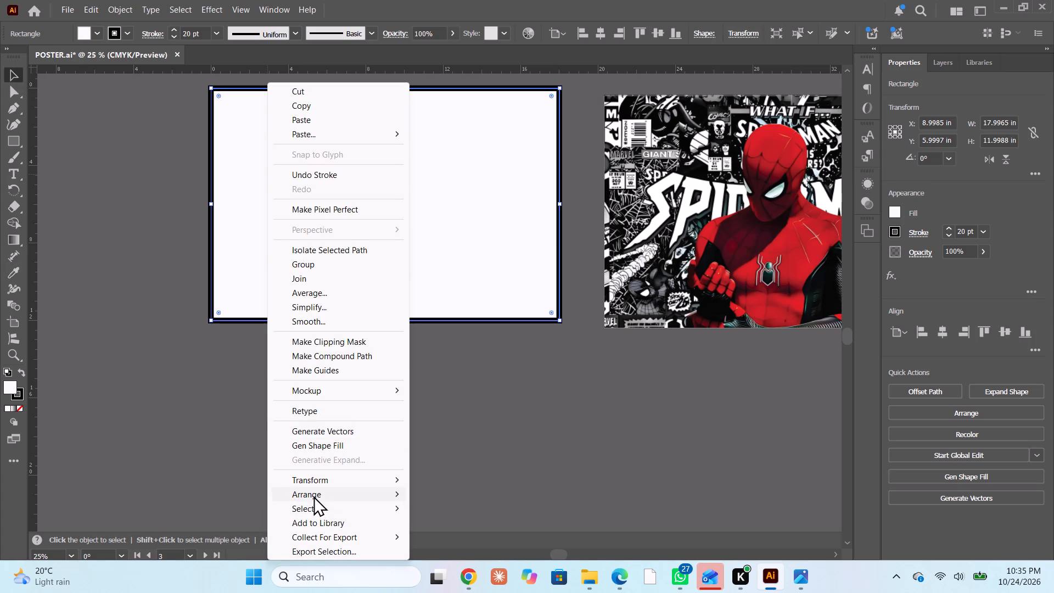
pyautogui.click(313, 496)
pyautogui.click(430, 528)
pyautogui.rightClick(307, 302)
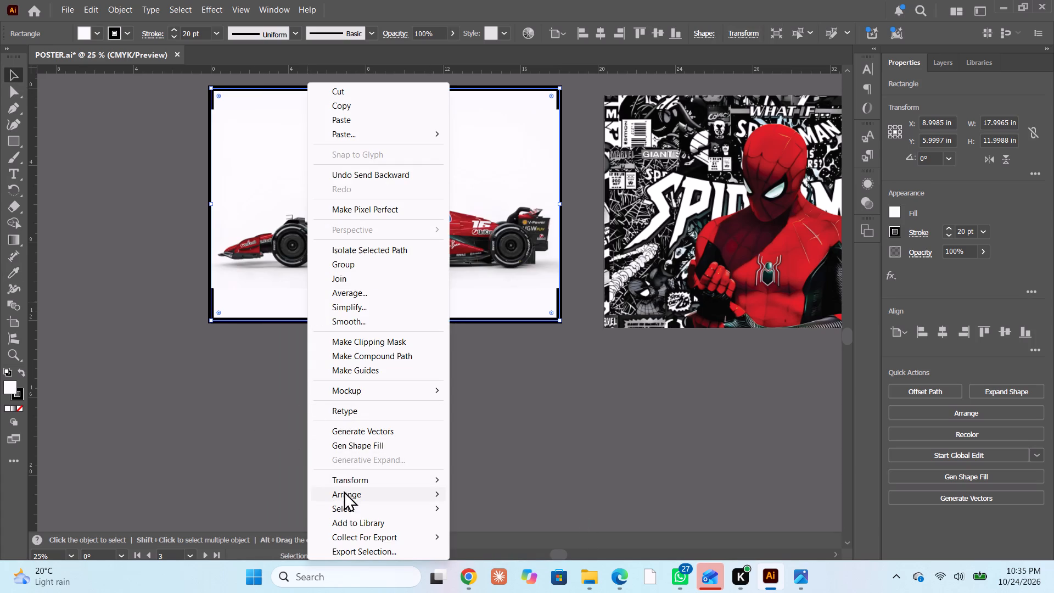
pyautogui.click(189, 357)
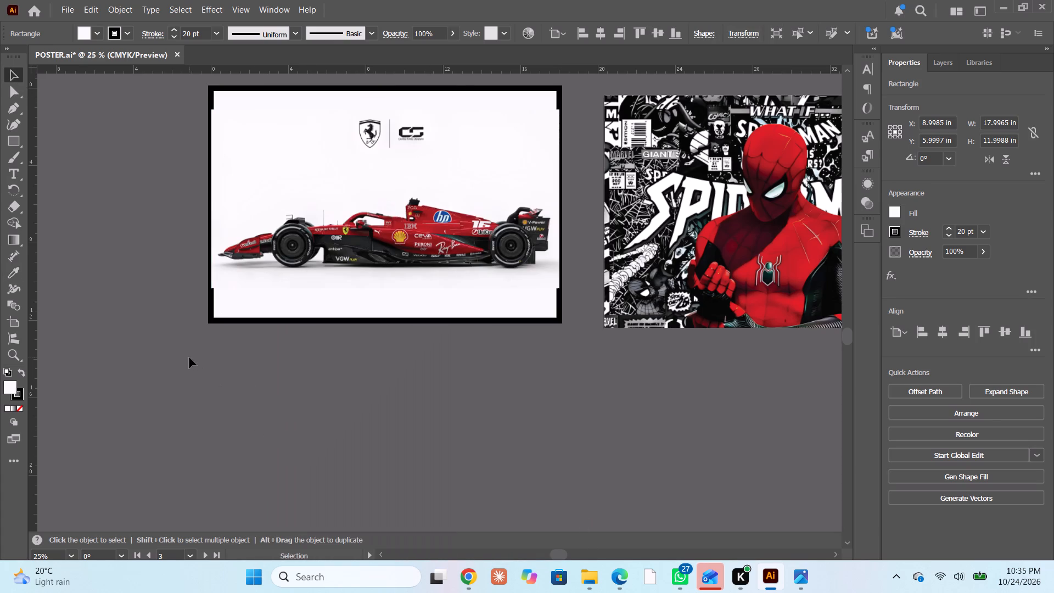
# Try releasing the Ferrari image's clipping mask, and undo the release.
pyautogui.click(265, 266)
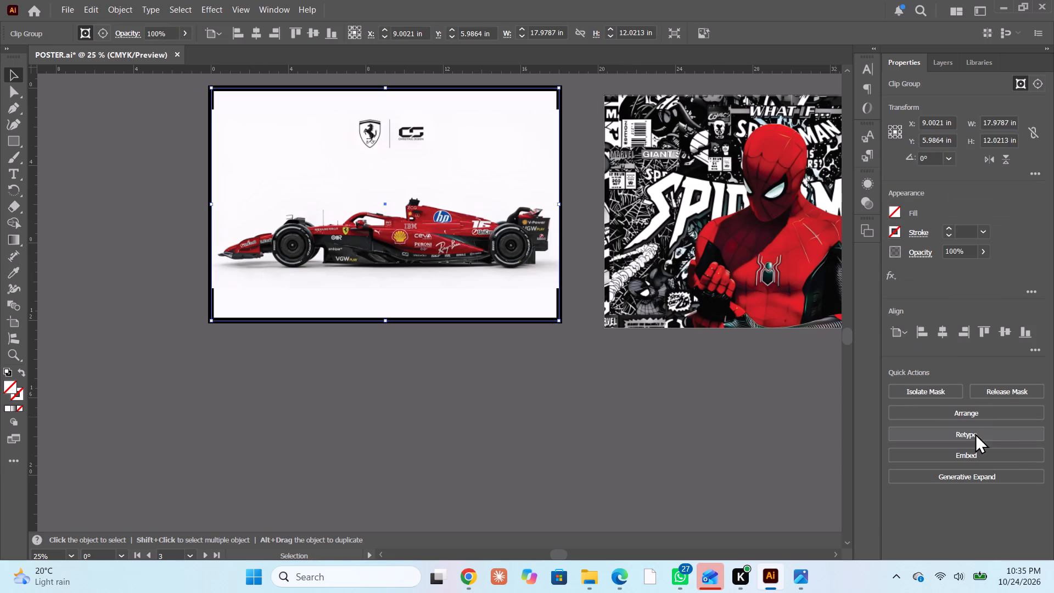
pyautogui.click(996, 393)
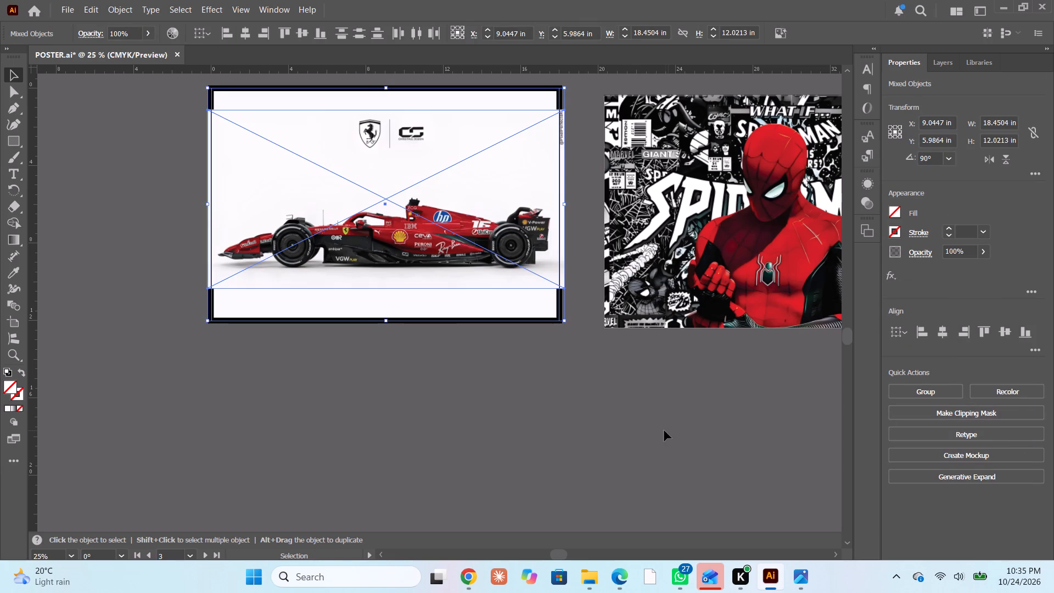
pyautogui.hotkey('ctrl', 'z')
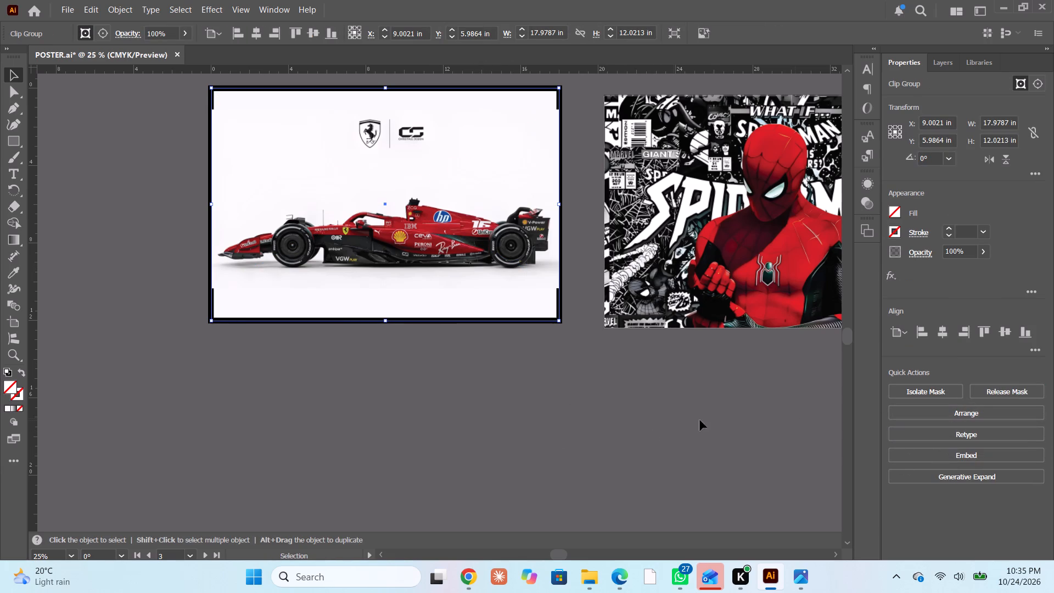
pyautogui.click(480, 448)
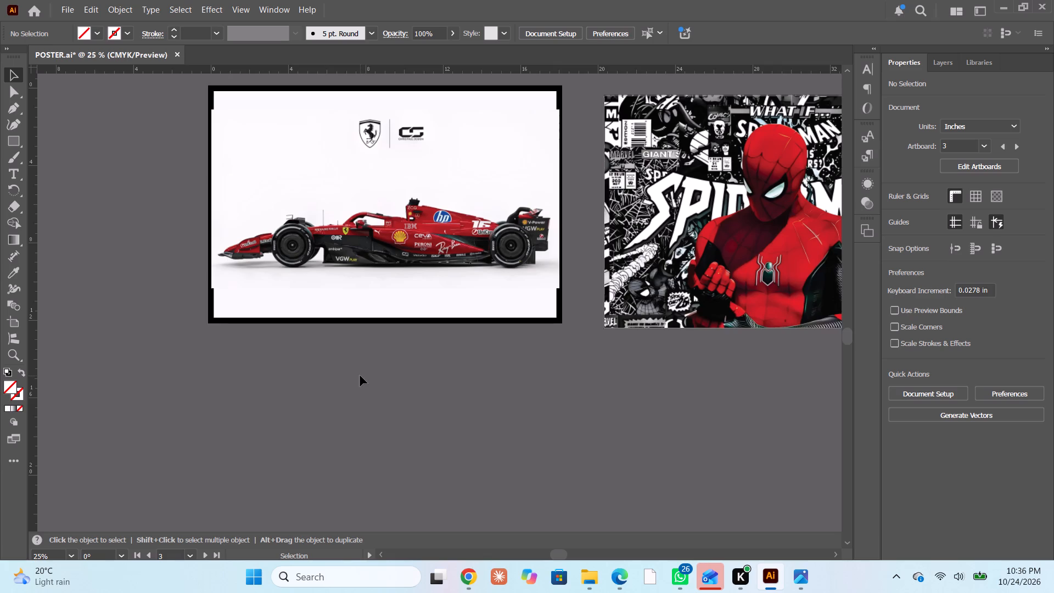
# Isolate the Ferrari clip group, enlarge the linked image slightly from its bottom-right corner, and exit isolation mode.
pyautogui.scroll(6, 360, 376)
pyautogui.hscroll(-2, 360, 376)
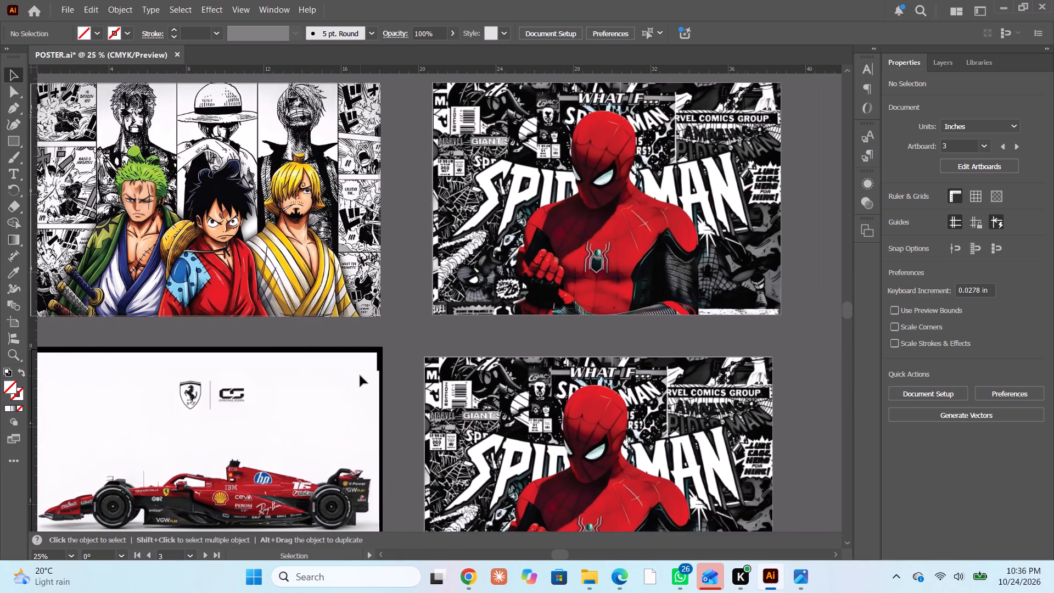
pyautogui.hscroll(-2, 360, 376)
pyautogui.scroll(-2, 360, 376)
pyautogui.scroll(1, 360, 376)
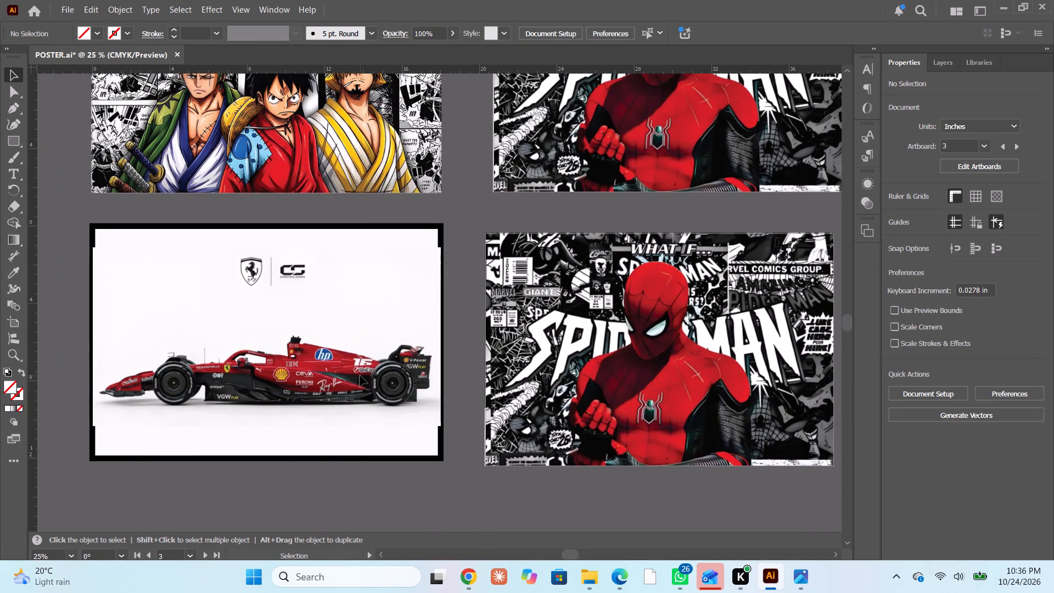
pyautogui.hscroll(1, 360, 376)
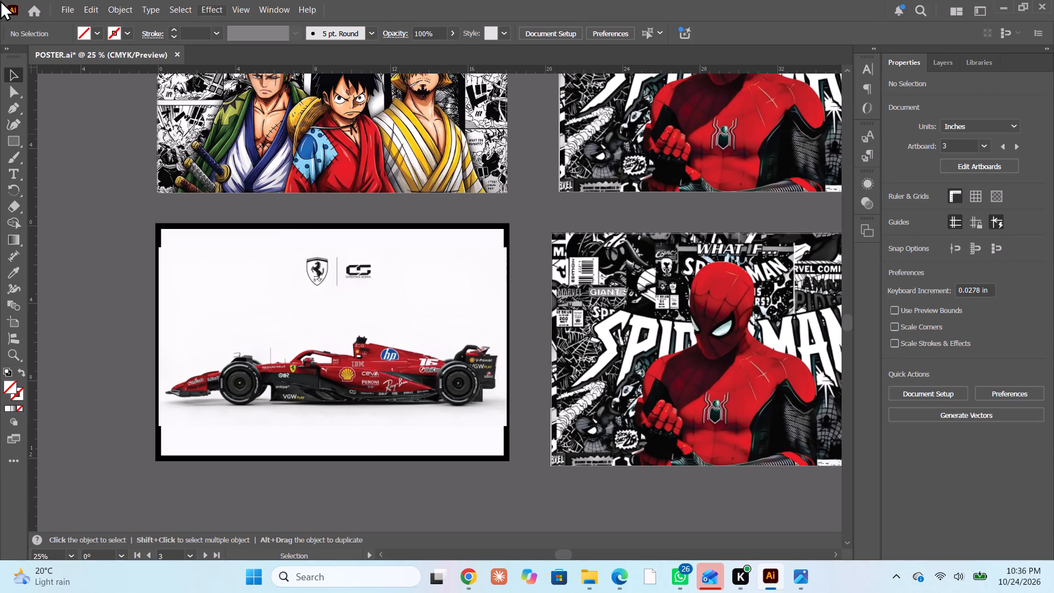
pyautogui.scroll(-3, 162, 455)
pyautogui.keyDown('alt'); pyautogui.scroll(2, 200, 408); pyautogui.keyUp('alt')
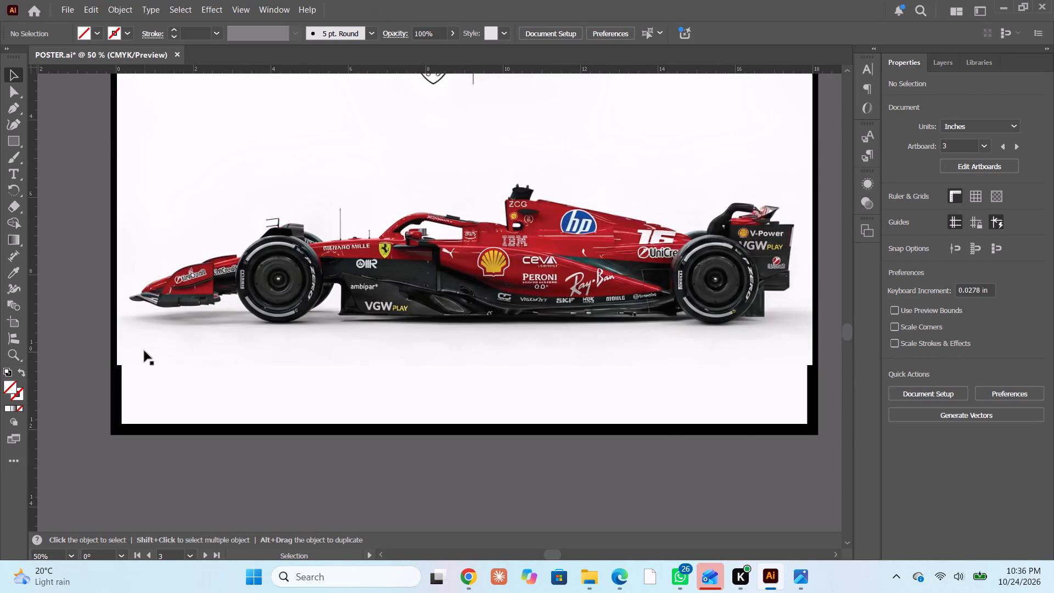
pyautogui.keyDown('alt'); pyautogui.scroll(-1, 144, 350); pyautogui.keyUp('alt')
pyautogui.click(393, 216)
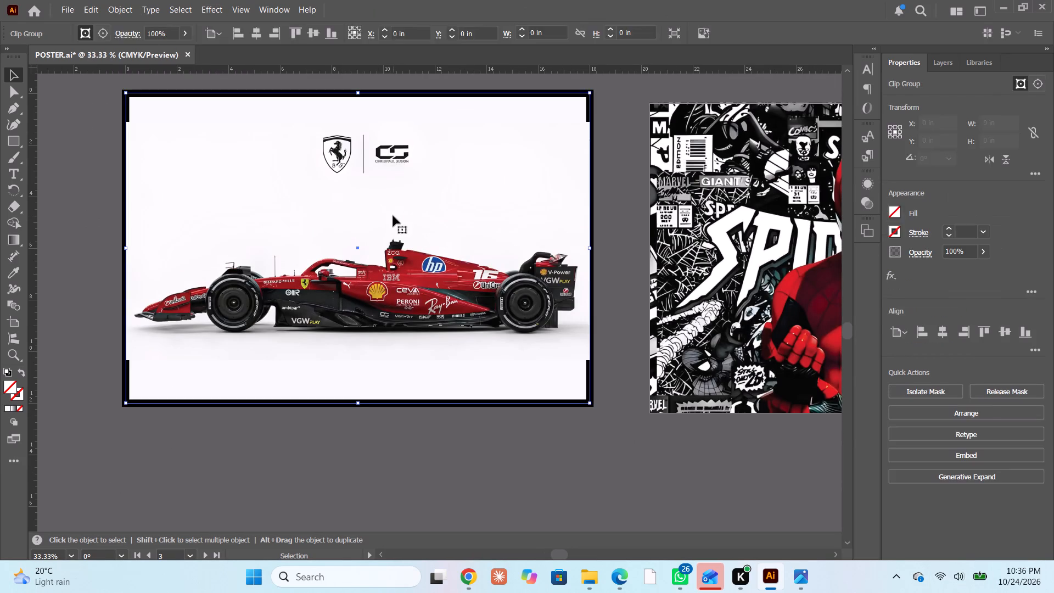
pyautogui.click(393, 216)
pyautogui.click(393, 216)
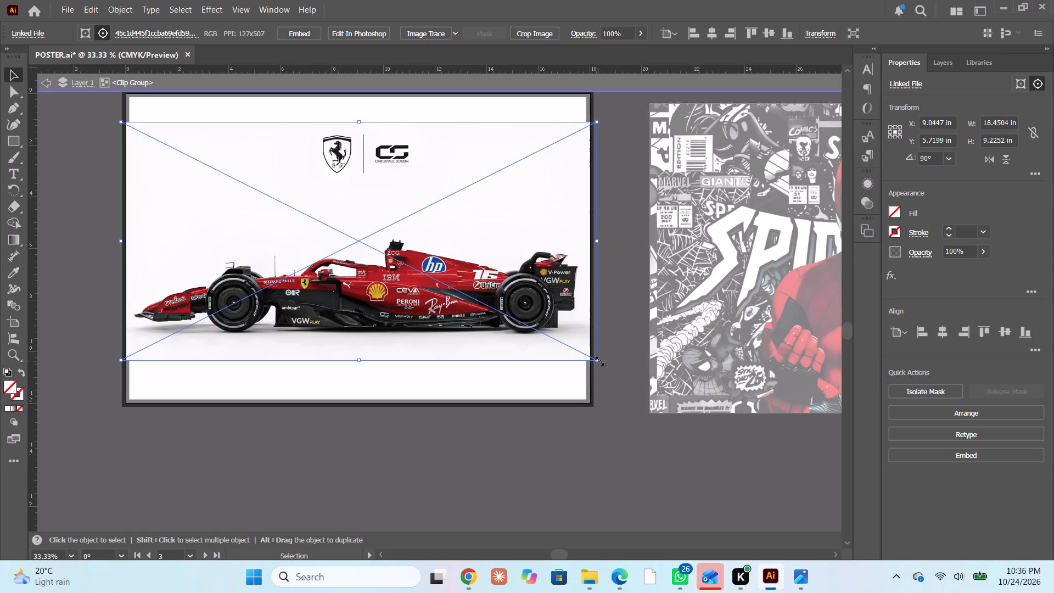
pyautogui.keyDown('shift'); pyautogui.click(598, 360); pyautogui.keyUp('shift')
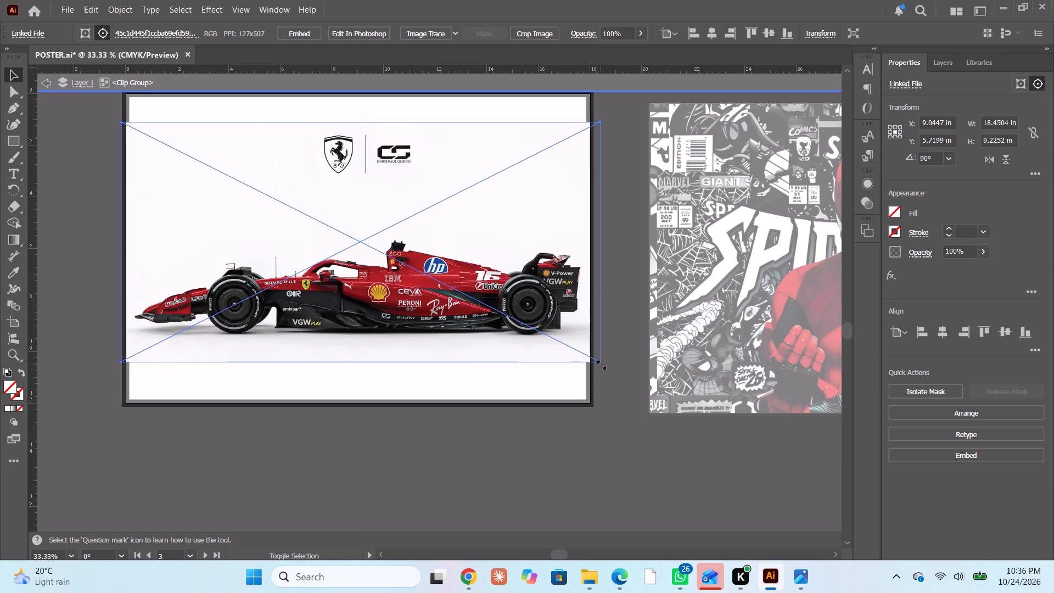
pyautogui.click(44, 86)
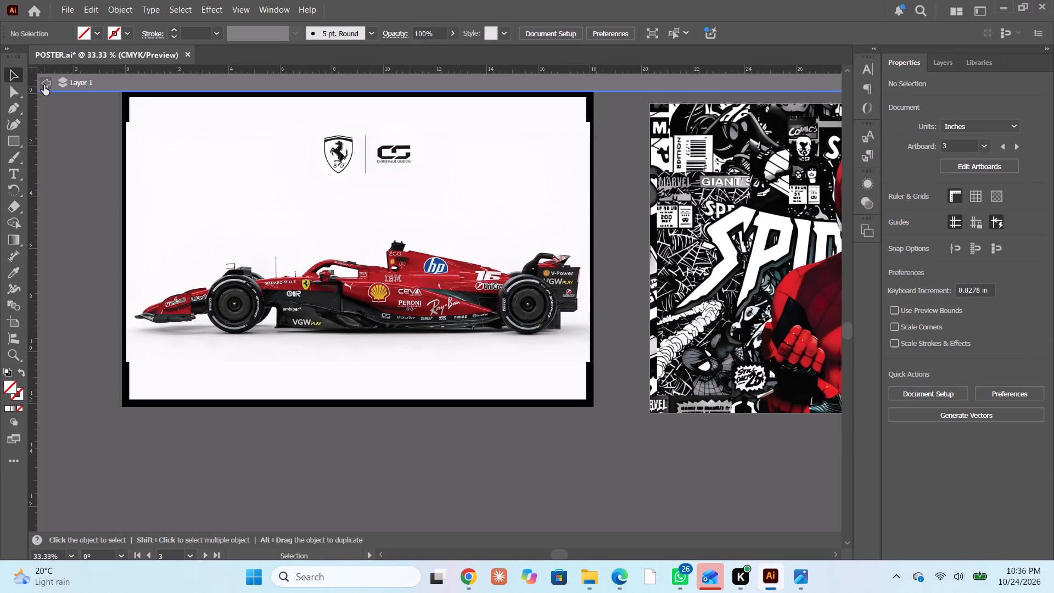
pyautogui.click(45, 81)
pyautogui.click(51, 144)
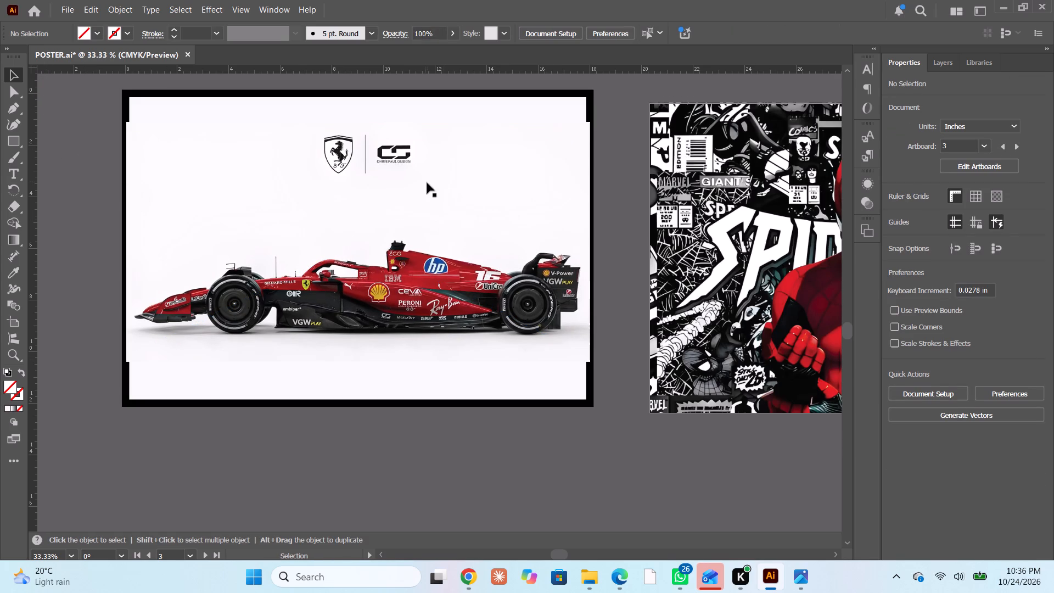
# Pull the Ferrari clip group's top-right and top-left corners inward, making it about 17.71 × 11.84 in, to uncover the black border.
pyautogui.click(464, 209)
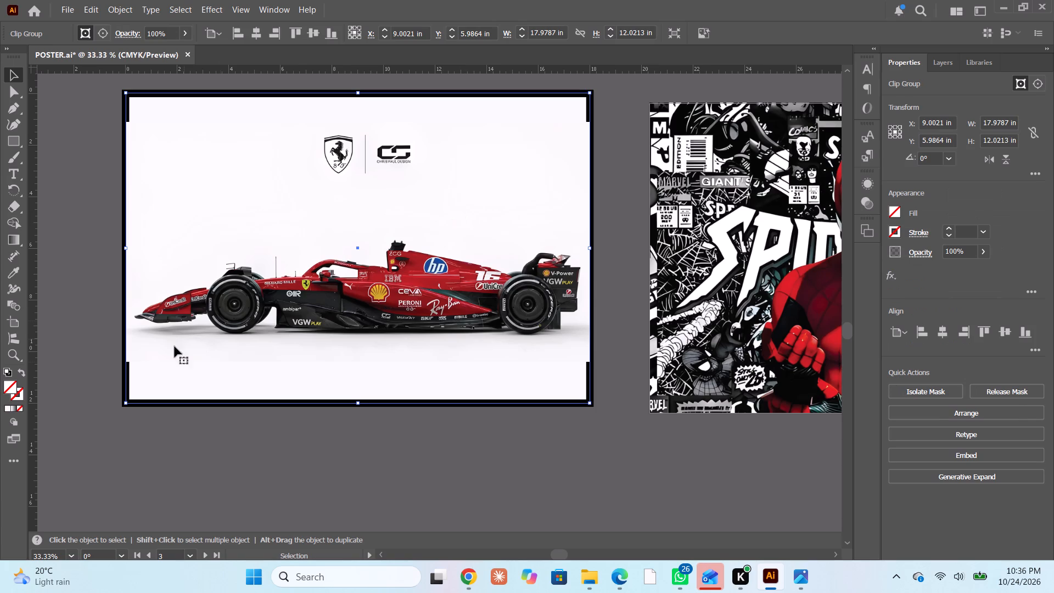
pyautogui.click(134, 355)
pyautogui.click(191, 309)
pyautogui.click(80, 161)
pyautogui.click(283, 165)
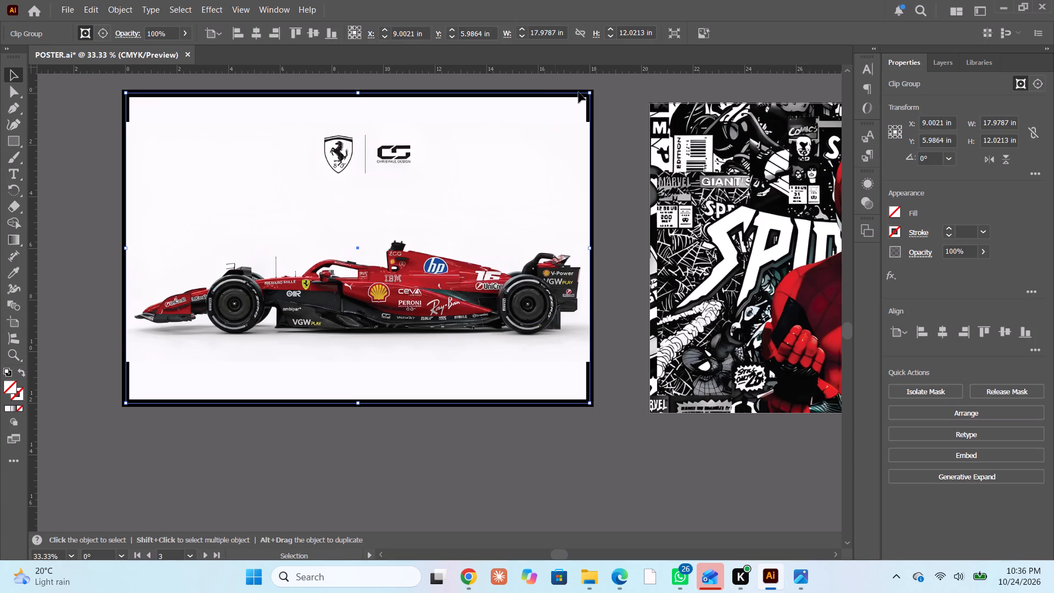
pyautogui.keyDown('shift'); pyautogui.click(590, 94); pyautogui.keyUp('shift')
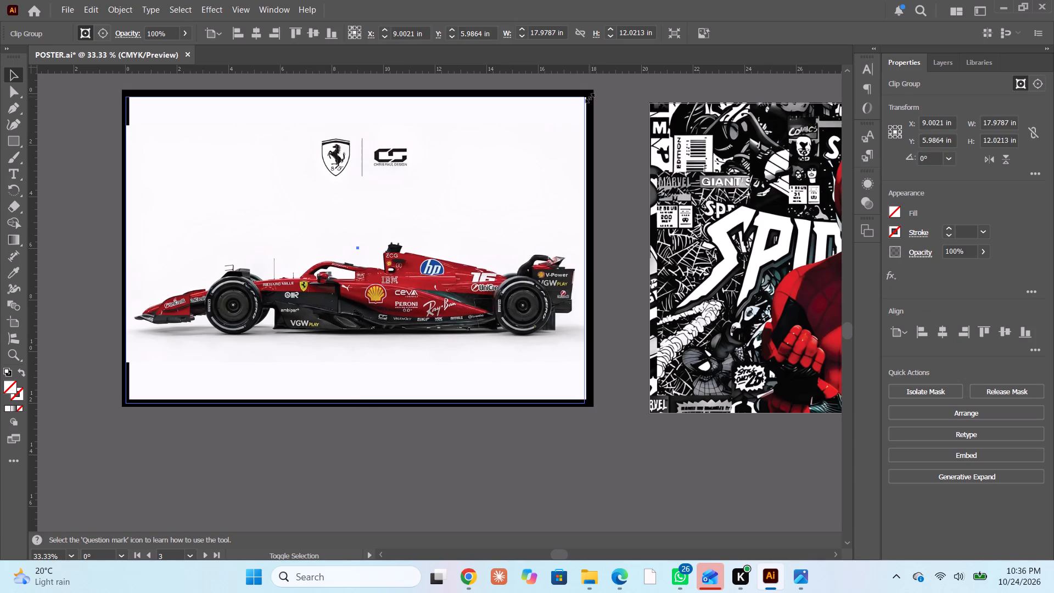
pyautogui.keyDown('shift'); pyautogui.click(126, 95); pyautogui.keyUp('shift')
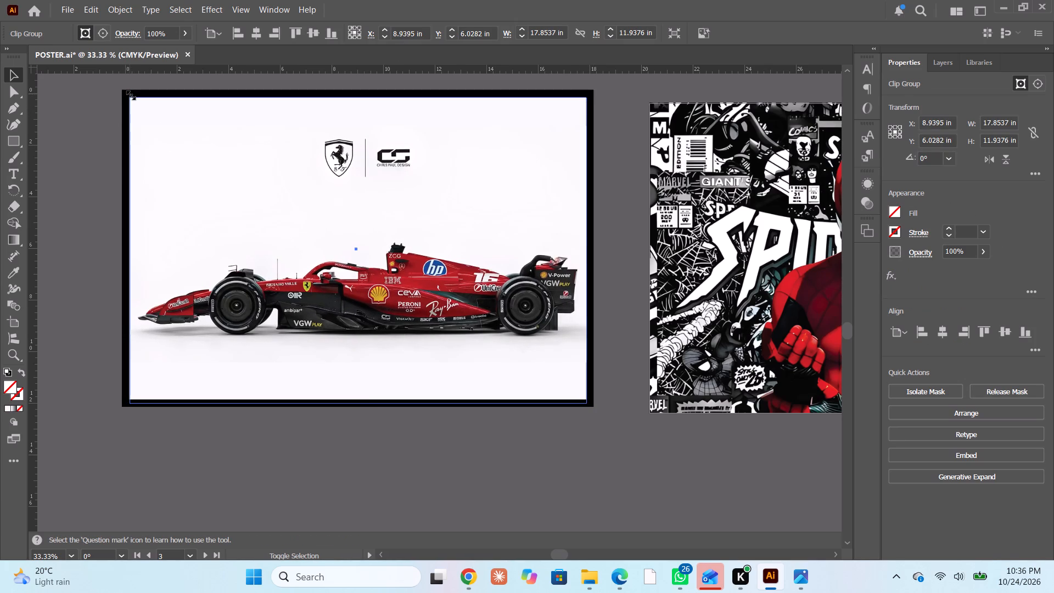
pyautogui.click(143, 399)
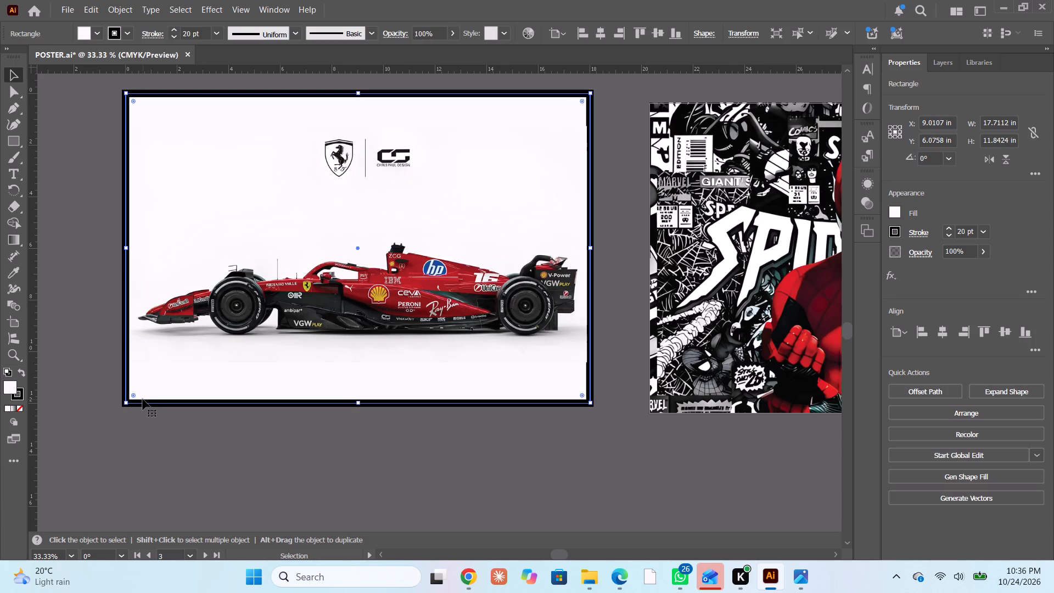
# Pull the Ferrari clip group's top-right corner in slightly more so the border's inner edge is uncovered.
pyautogui.scroll(-2, 246, 383)
pyautogui.click(110, 462)
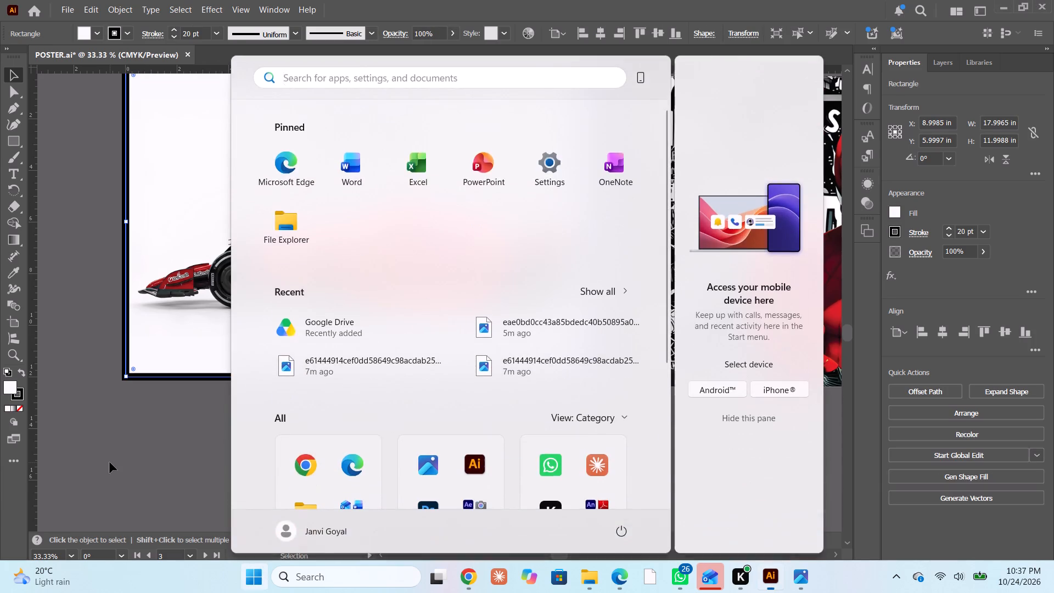
pyautogui.keyDown('alt'); pyautogui.scroll(-2, 172, 402); pyautogui.keyUp('alt')
pyautogui.scroll(-3, 177, 399)
pyautogui.keyDown('alt'); pyautogui.scroll(2, 241, 342); pyautogui.keyUp('alt')
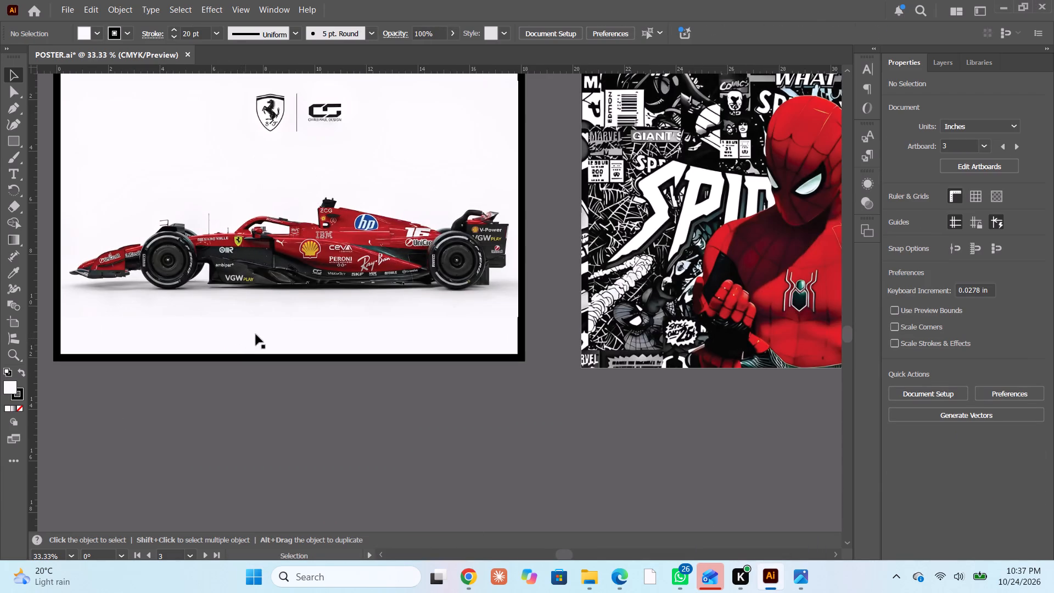
pyautogui.scroll(2, 460, 213)
pyautogui.scroll(-1, 460, 212)
pyautogui.scroll(1, 459, 211)
pyautogui.click(454, 202)
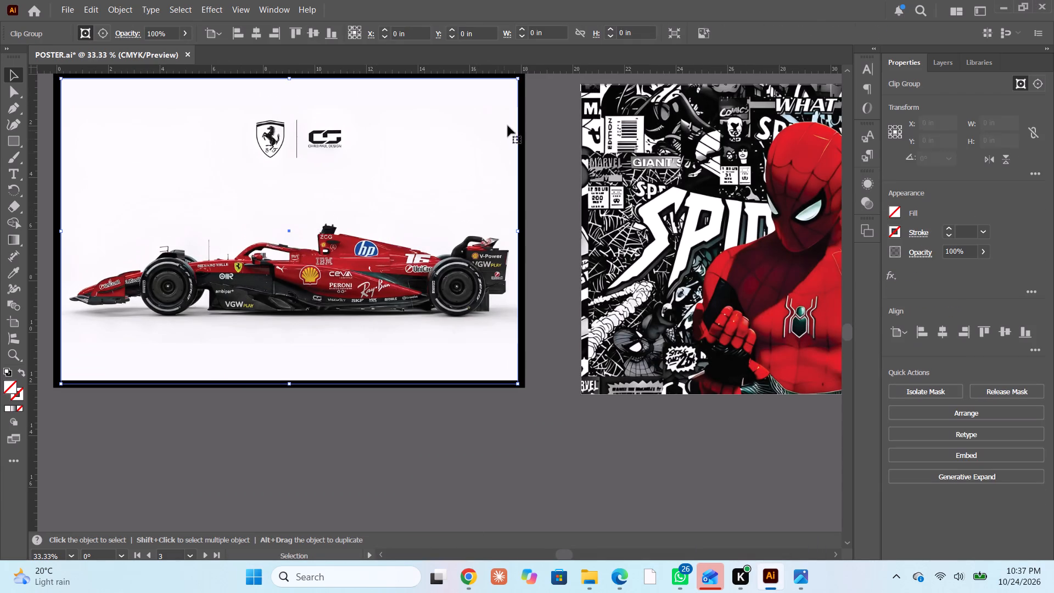
pyautogui.keyDown('shift'); pyautogui.click(517, 77); pyautogui.keyUp('shift')
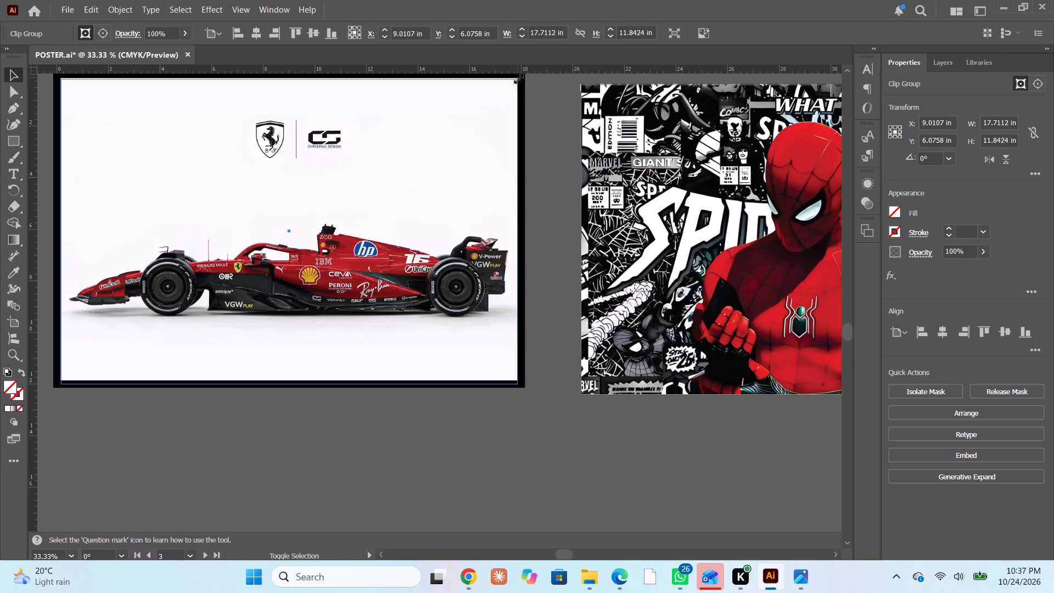
pyautogui.click(345, 438)
pyautogui.keyDown('alt'); pyautogui.scroll(-1, 345, 423); pyautogui.keyUp('alt')
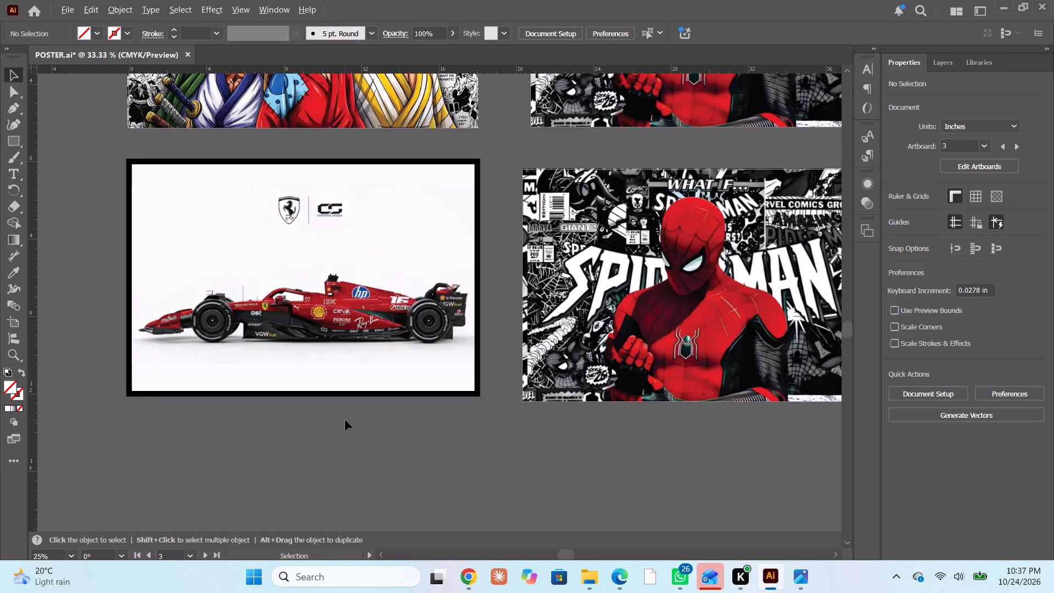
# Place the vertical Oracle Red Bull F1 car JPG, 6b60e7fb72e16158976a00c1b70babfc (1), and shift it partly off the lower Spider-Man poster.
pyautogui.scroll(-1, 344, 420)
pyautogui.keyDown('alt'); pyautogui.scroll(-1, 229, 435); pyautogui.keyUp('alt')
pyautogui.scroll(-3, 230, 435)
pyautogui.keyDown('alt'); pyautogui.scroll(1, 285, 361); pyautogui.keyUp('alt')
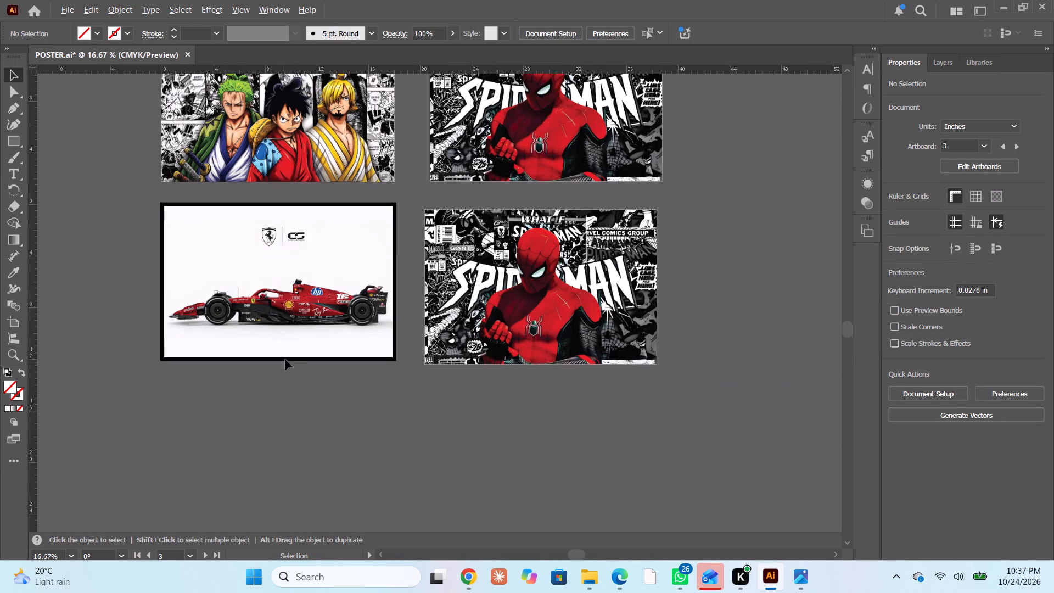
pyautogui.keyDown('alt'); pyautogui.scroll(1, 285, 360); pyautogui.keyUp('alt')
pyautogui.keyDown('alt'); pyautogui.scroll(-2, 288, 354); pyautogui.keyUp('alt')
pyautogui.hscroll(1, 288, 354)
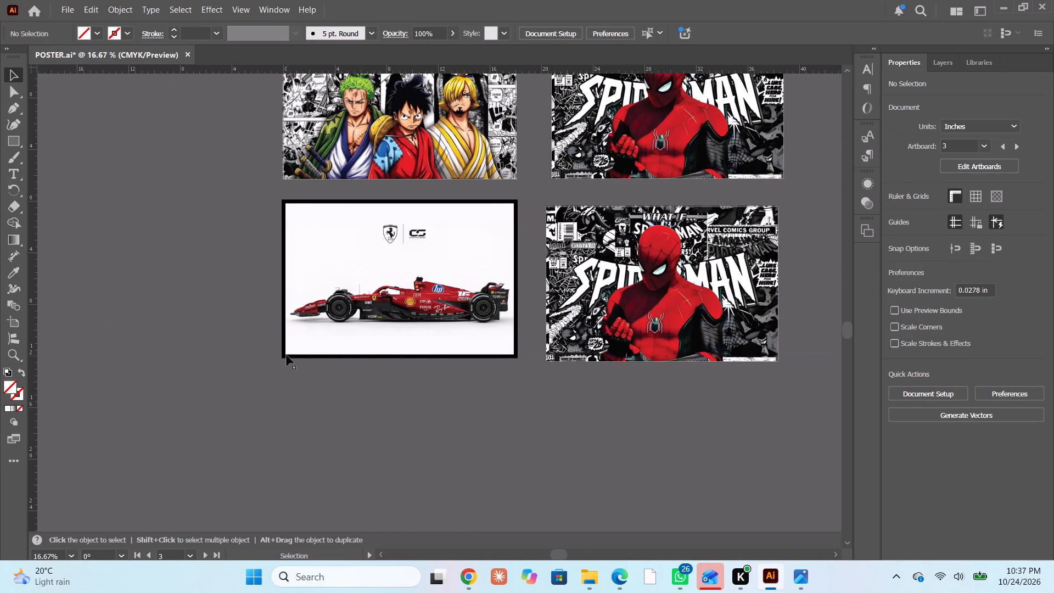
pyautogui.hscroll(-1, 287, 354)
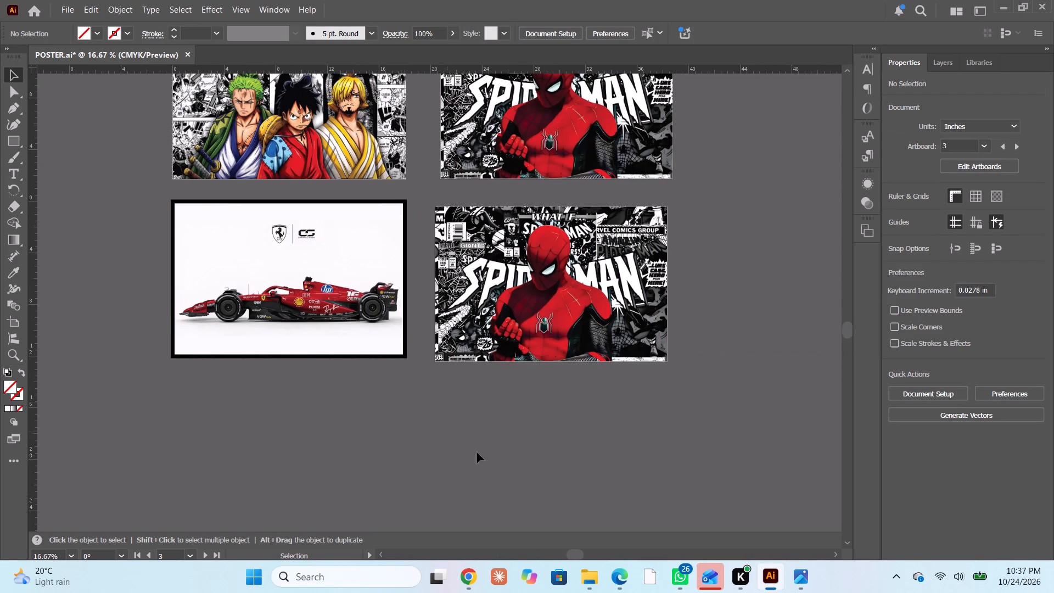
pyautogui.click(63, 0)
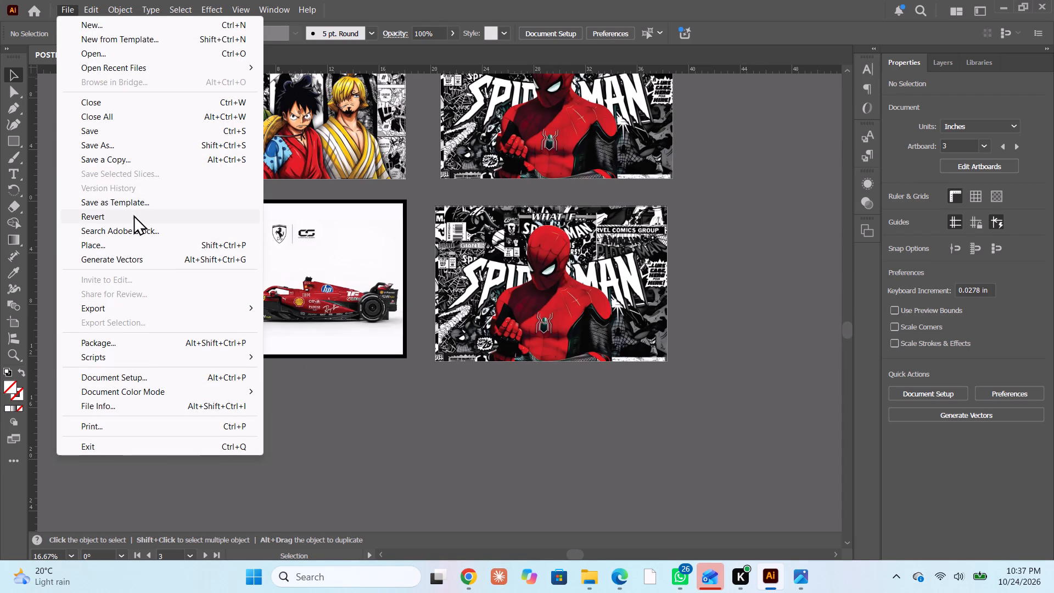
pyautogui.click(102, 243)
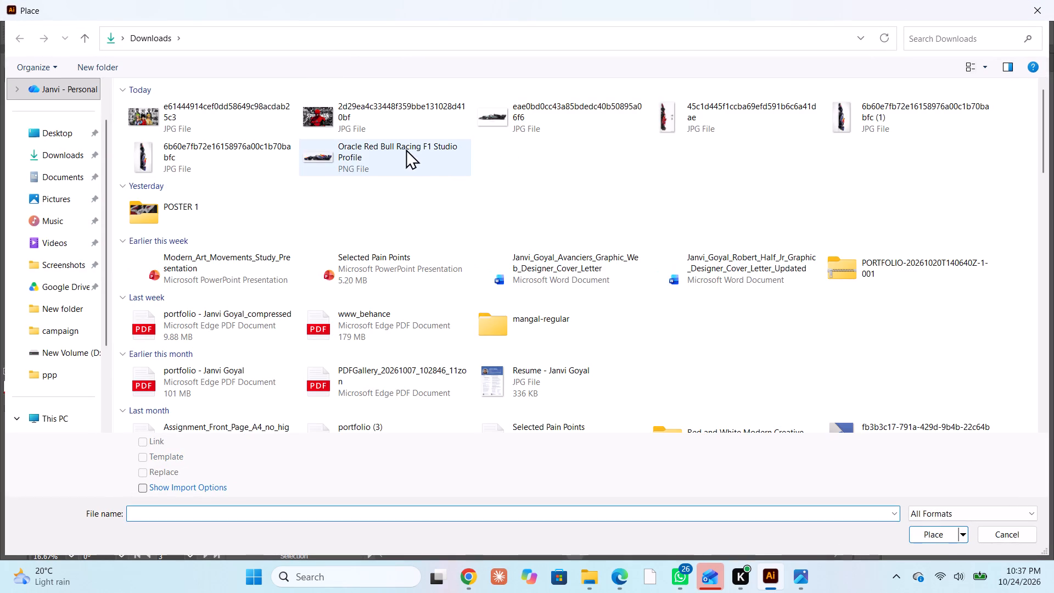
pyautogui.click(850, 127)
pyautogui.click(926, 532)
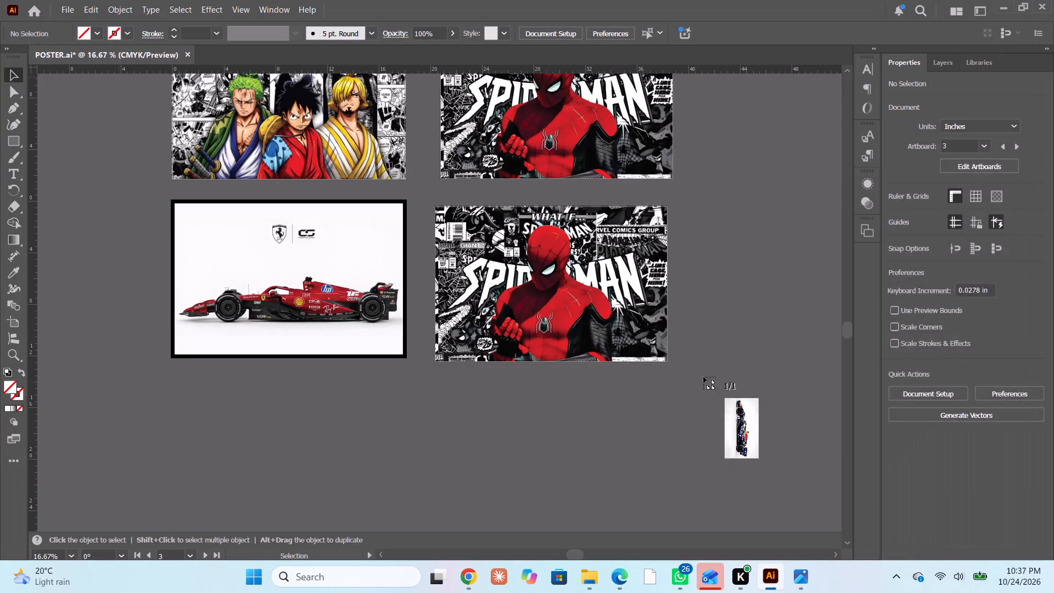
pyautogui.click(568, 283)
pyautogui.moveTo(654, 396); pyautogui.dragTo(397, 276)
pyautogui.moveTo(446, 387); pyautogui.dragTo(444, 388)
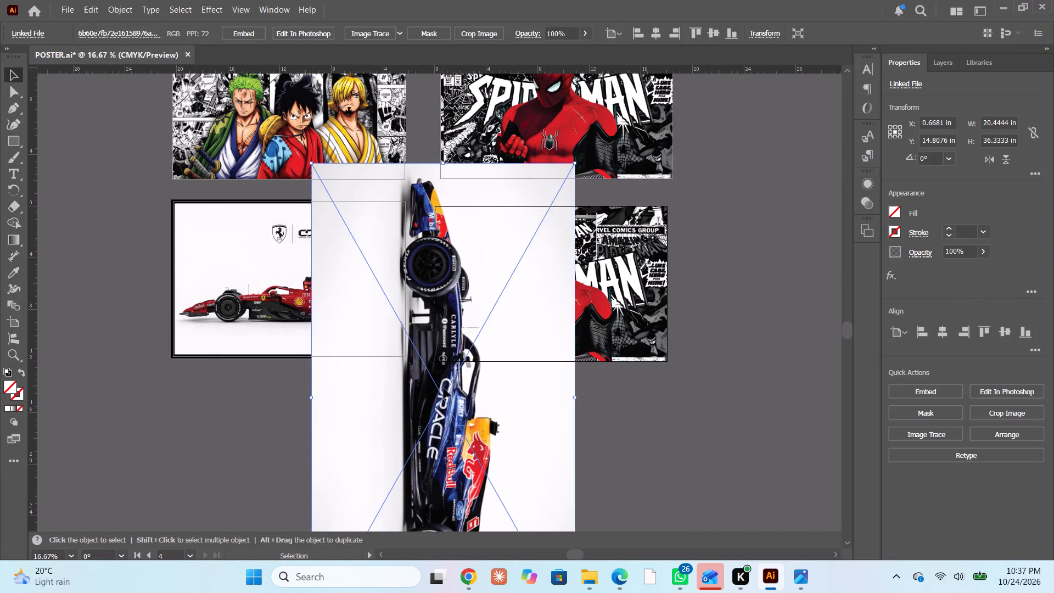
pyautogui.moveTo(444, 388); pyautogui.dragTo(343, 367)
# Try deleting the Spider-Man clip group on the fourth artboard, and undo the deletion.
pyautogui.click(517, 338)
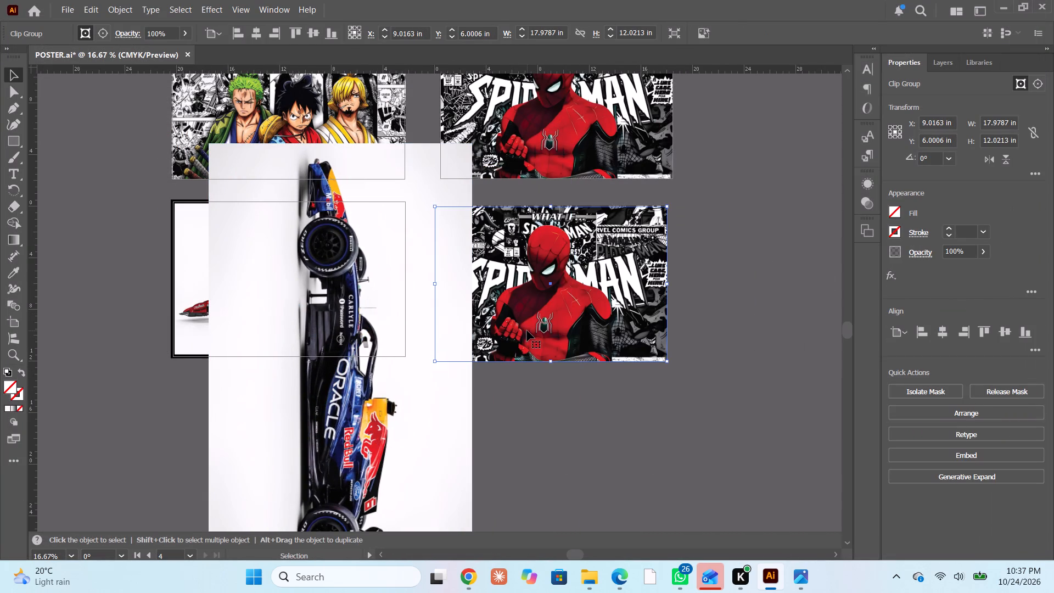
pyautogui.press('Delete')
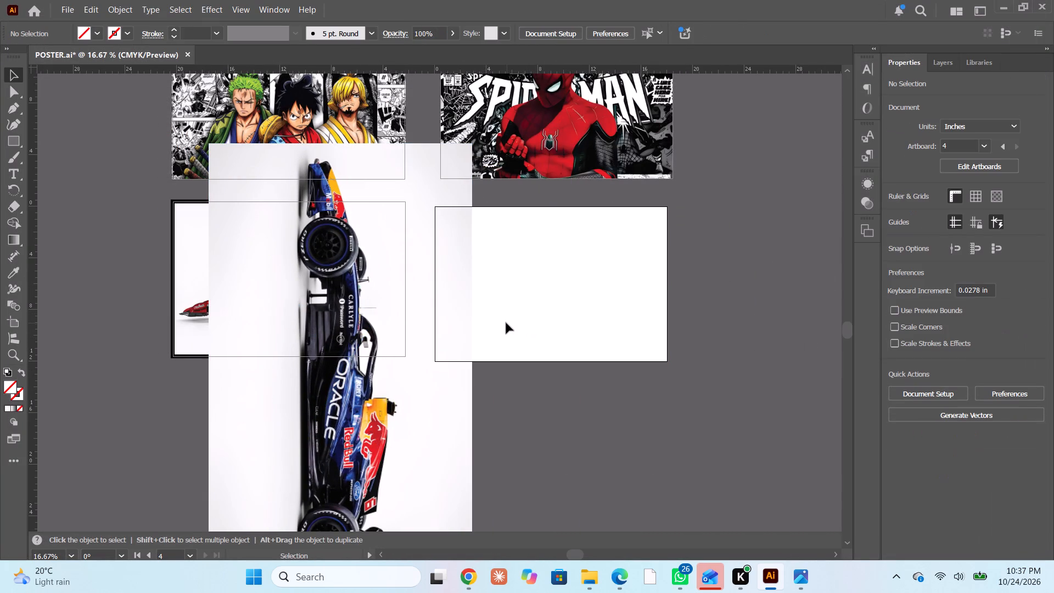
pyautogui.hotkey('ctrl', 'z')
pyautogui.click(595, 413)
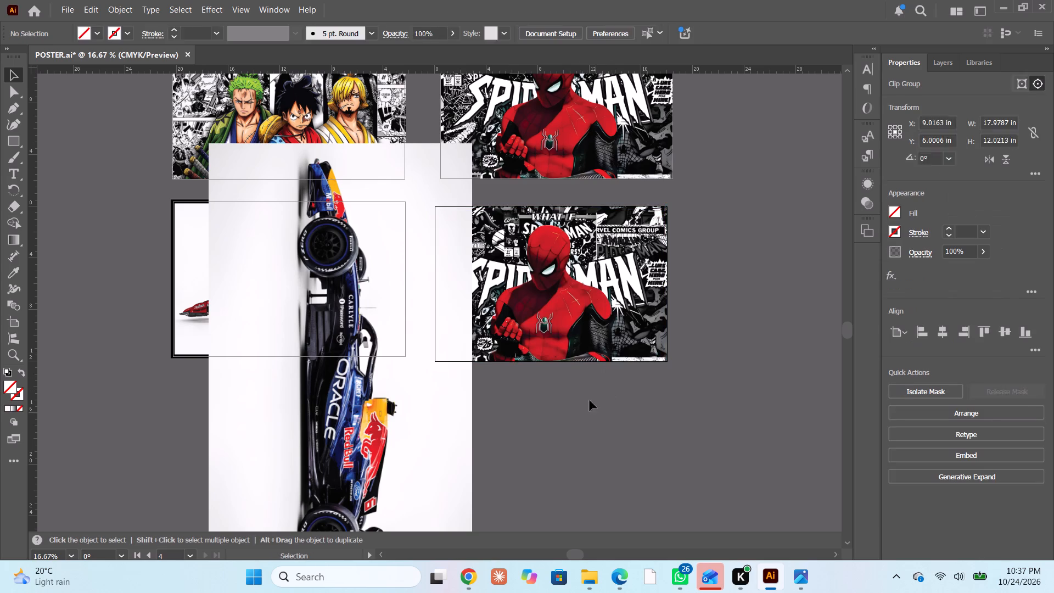
# Release the clipping mask of the Spider-Man poster on the fourth artboard and delete its linked image.
pyautogui.click(594, 351)
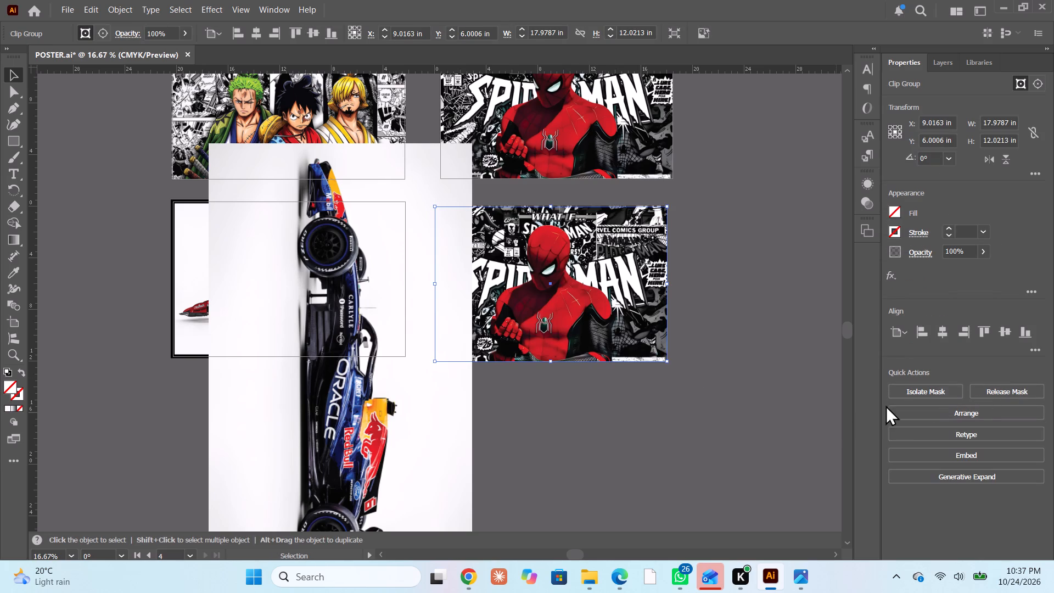
pyautogui.click(1006, 388)
pyautogui.click(656, 410)
pyautogui.click(638, 346)
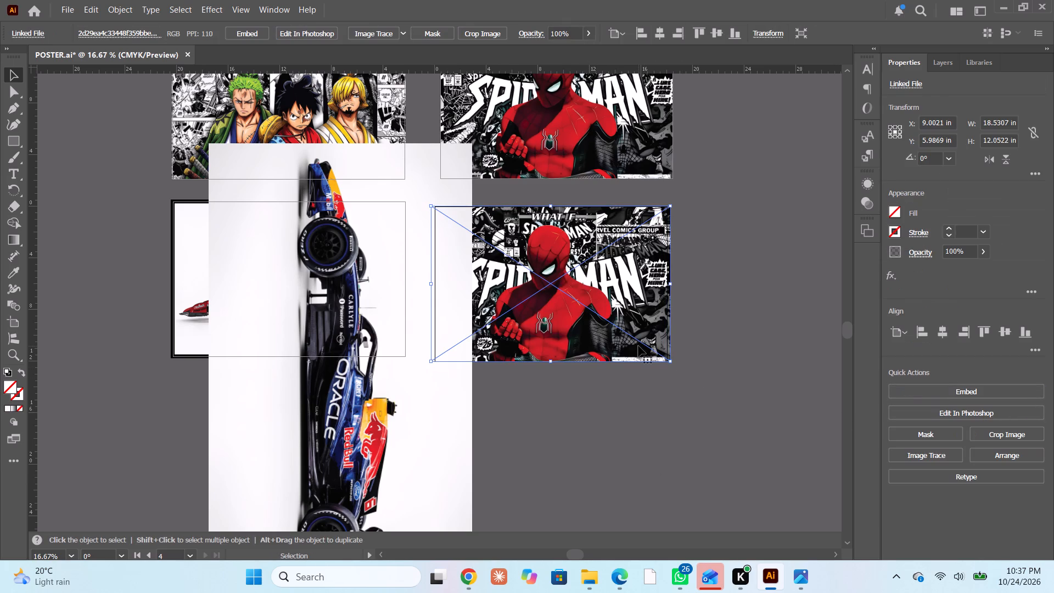
pyautogui.press('Delete')
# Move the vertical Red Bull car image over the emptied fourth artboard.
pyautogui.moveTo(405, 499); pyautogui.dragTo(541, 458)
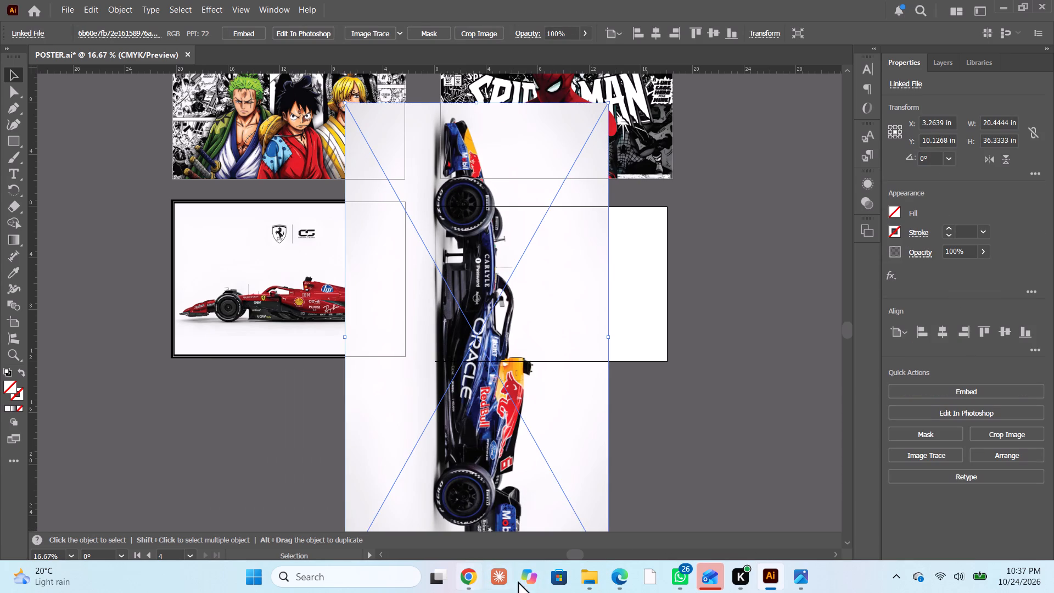
# Switch to Edge and save the Red Bull Max Verstappen poster image from Pinterest to the Desktop as a JPEG.
pyautogui.click(623, 577)
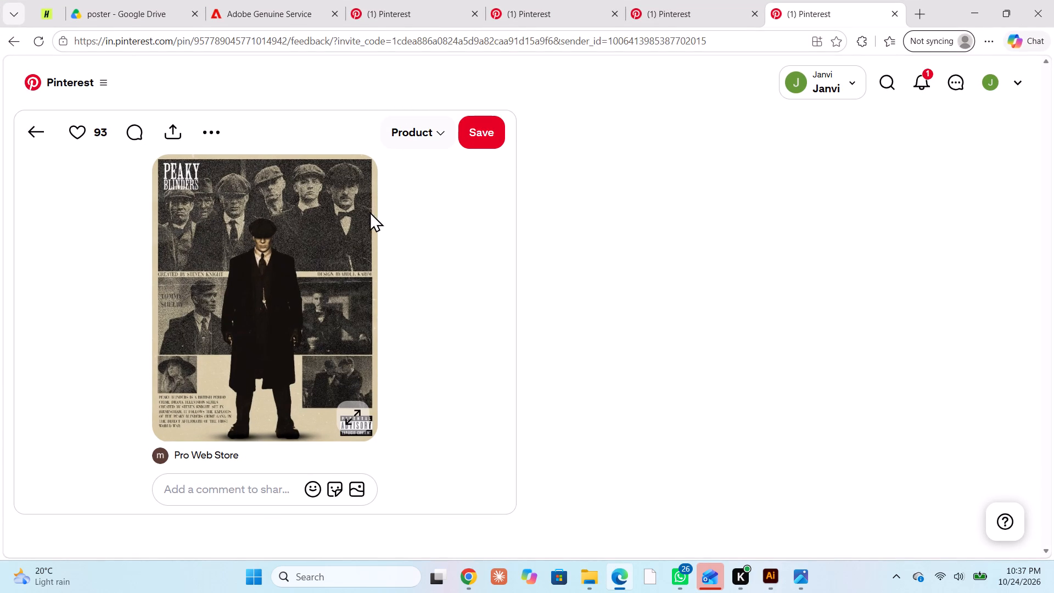
pyautogui.click(377, 26)
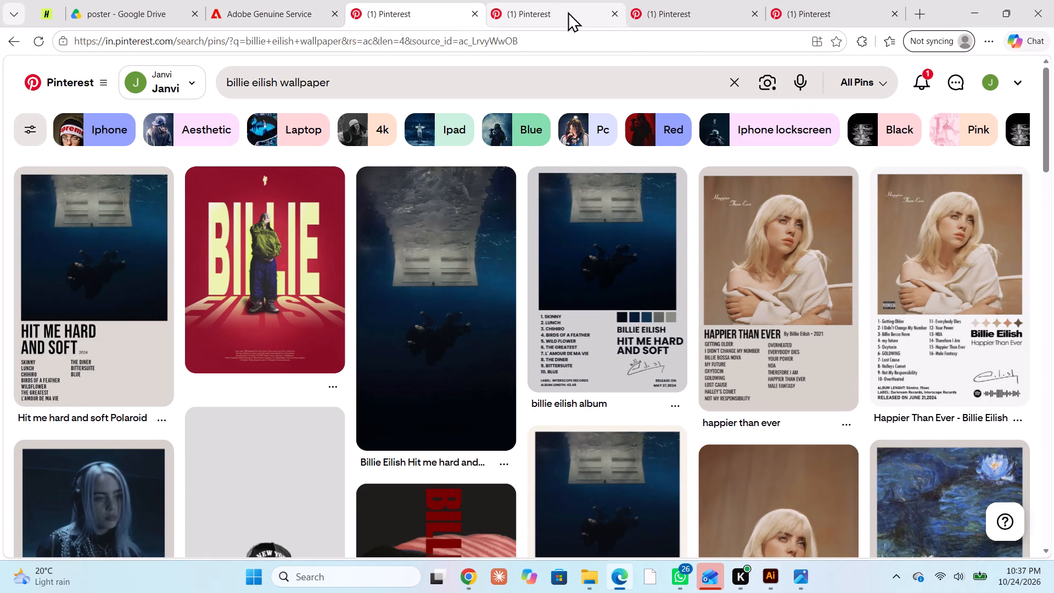
pyautogui.click(568, 12)
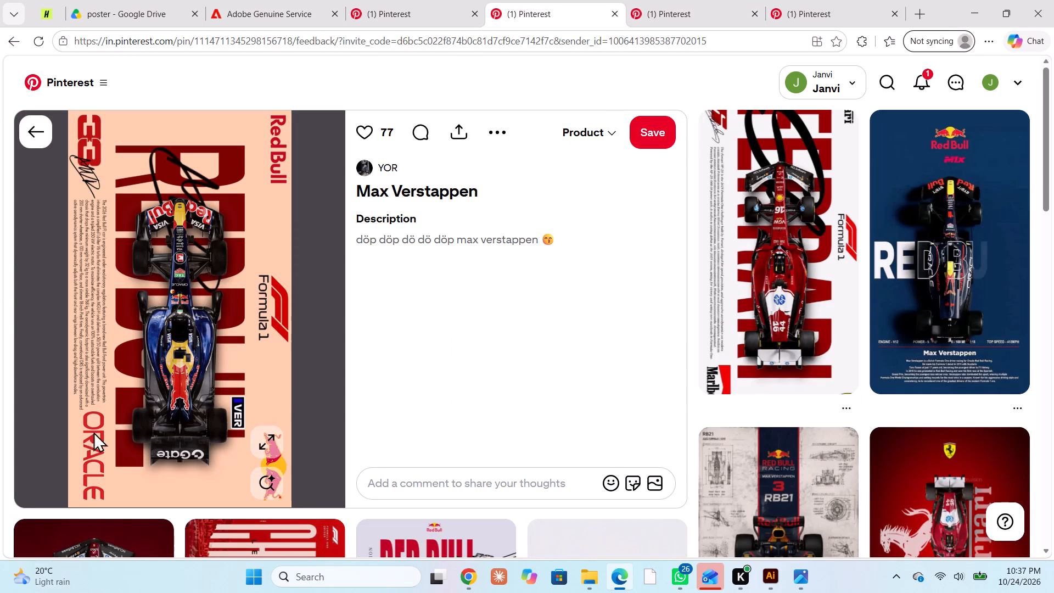
pyautogui.rightClick(128, 310)
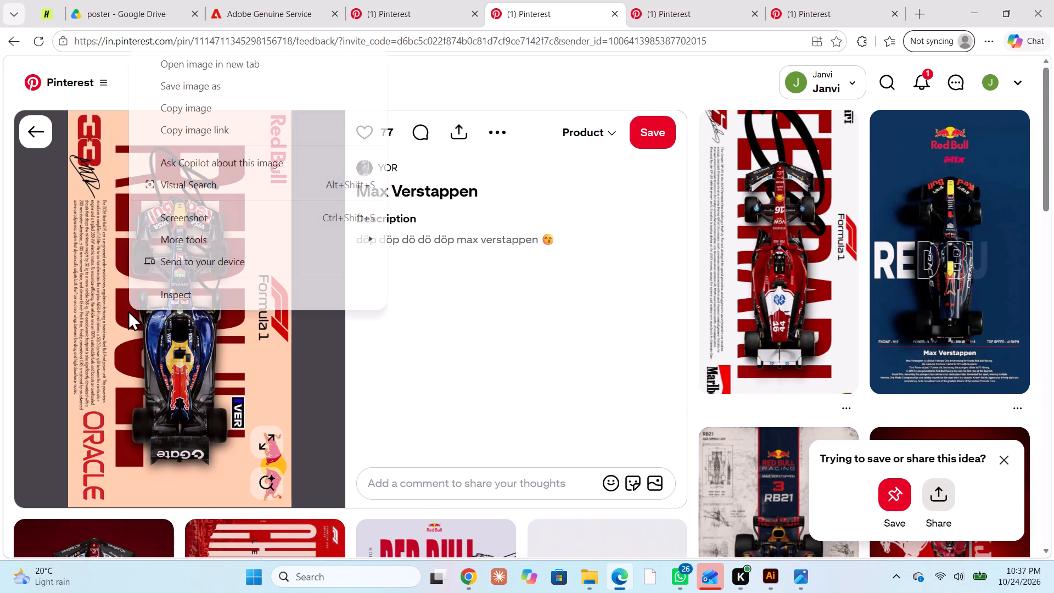
pyautogui.click(425, 349)
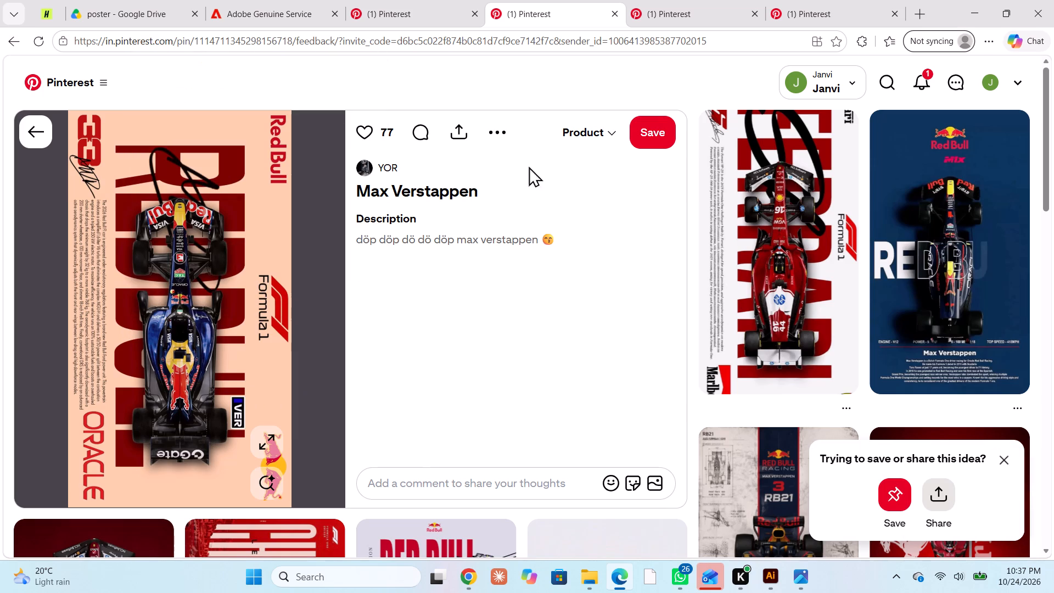
pyautogui.rightClick(244, 202)
pyautogui.click(300, 239)
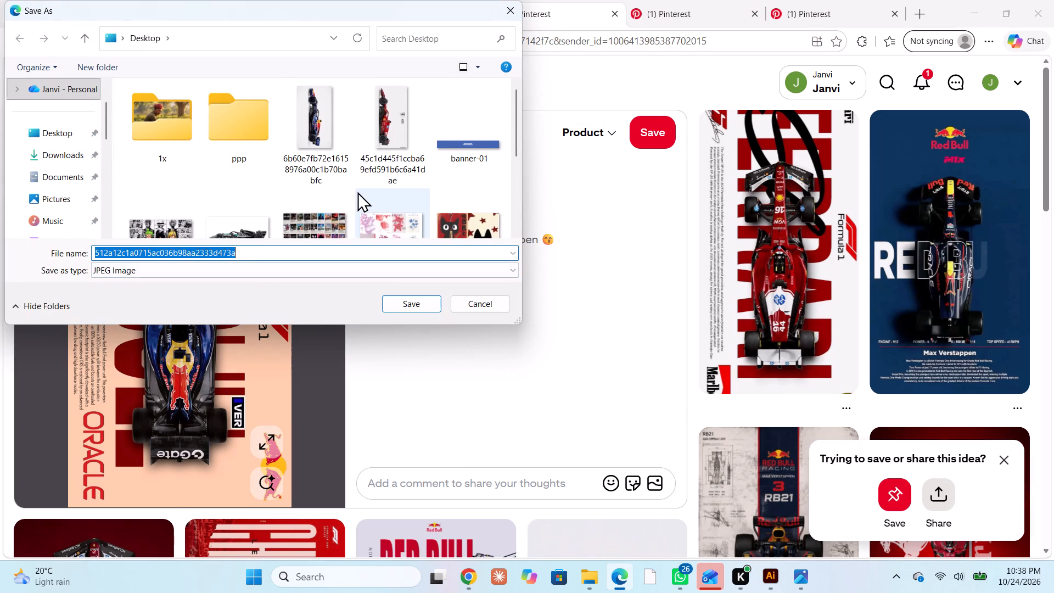
pyautogui.scroll(-2, 357, 192)
pyautogui.scroll(3, 339, 232)
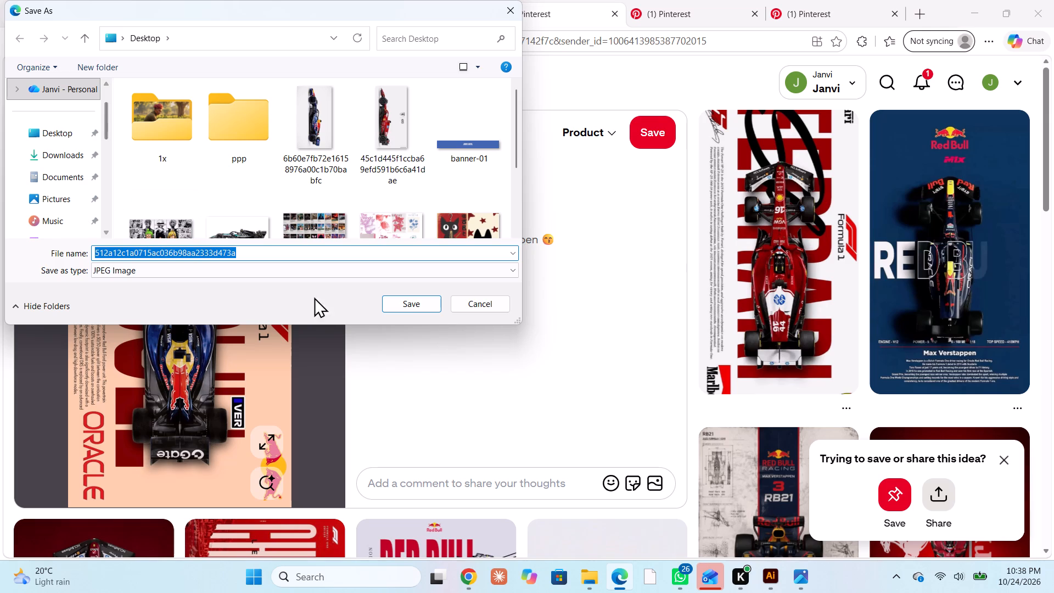
pyautogui.click(76, 132)
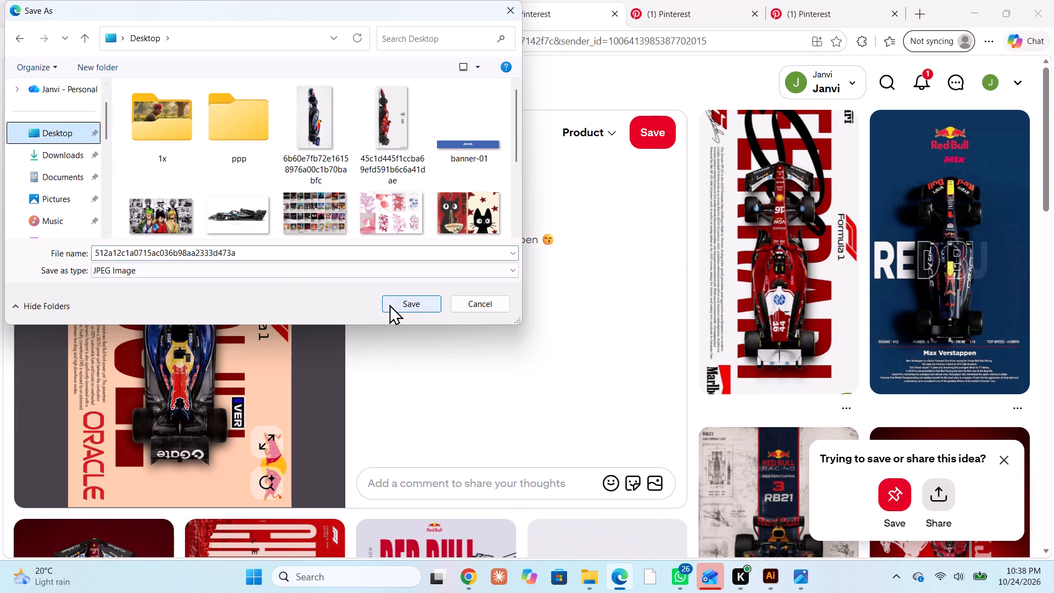
pyautogui.click(390, 304)
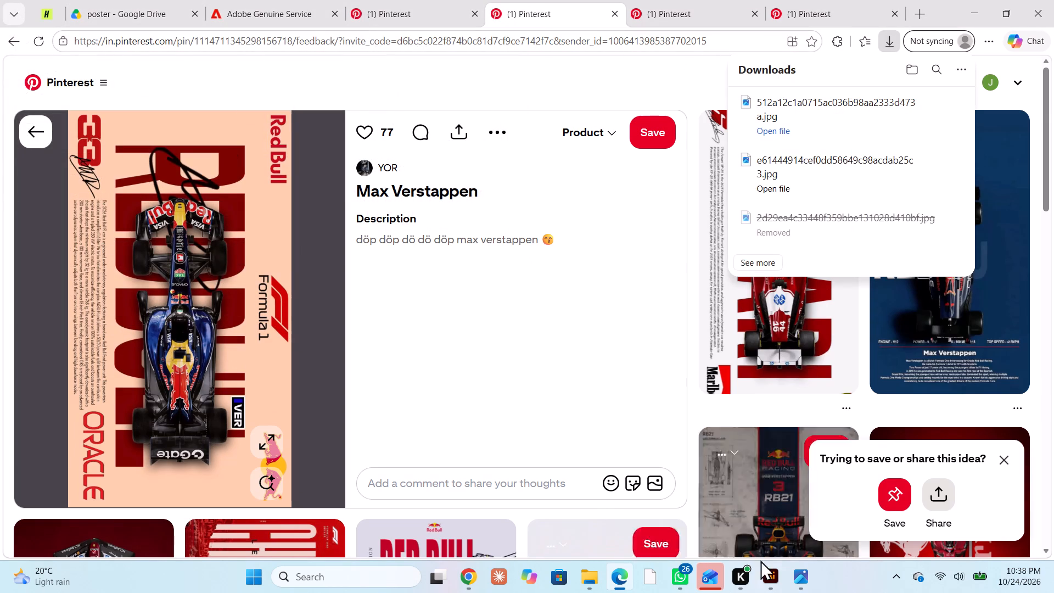
# Switch to Chrome and upload the Red Bull poster 512a12c1a0715ac036b98aa2333d473a from the Desktop to Cloudinary's image upscaler.
pyautogui.click(466, 577)
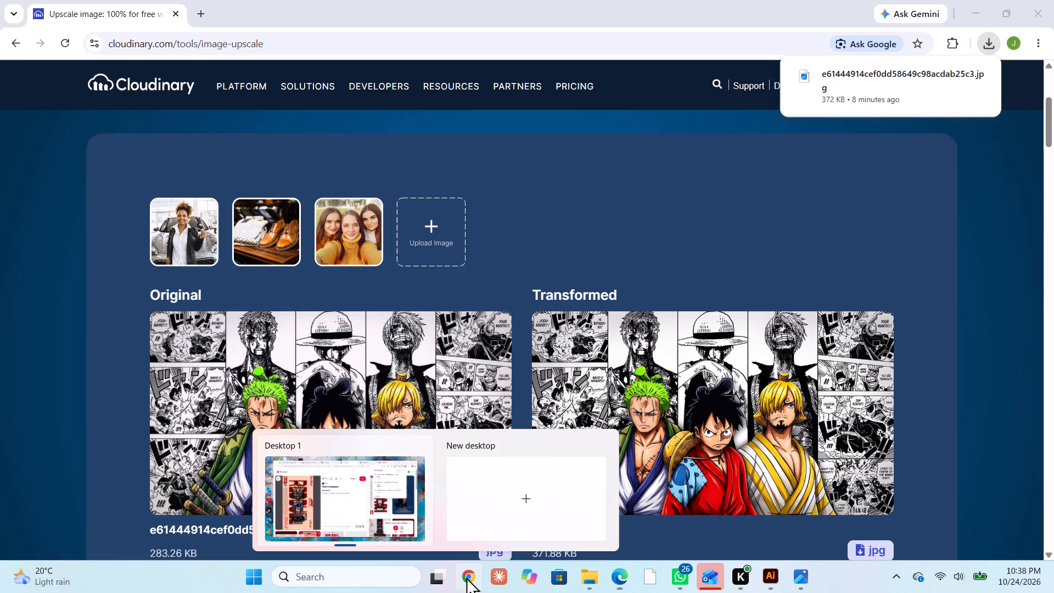
pyautogui.click(418, 248)
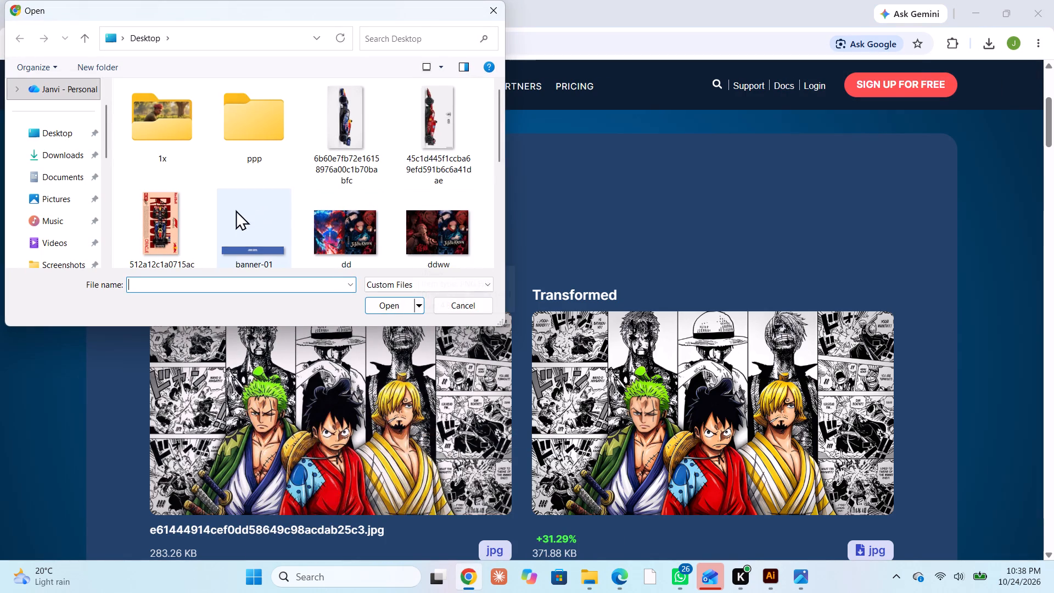
pyautogui.click(161, 230)
pyautogui.click(395, 310)
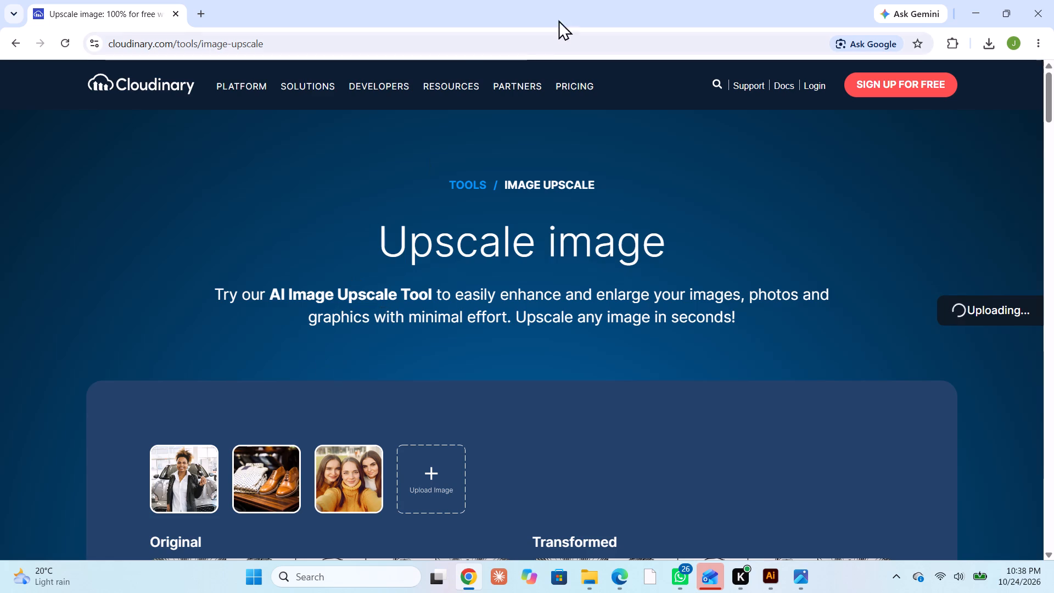
# Download the upscaled JPG of the Red Bull poster from Cloudinary.
pyautogui.scroll(-9, 484, 539)
pyautogui.scroll(1, 563, 389)
pyautogui.scroll(-2, 563, 389)
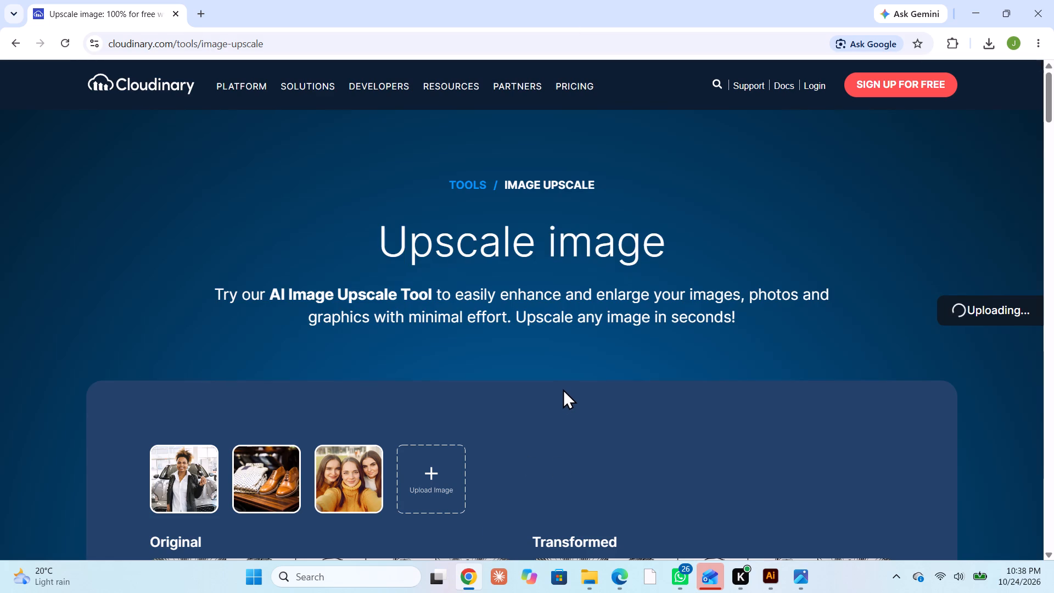
pyautogui.scroll(-2, 561, 392)
pyautogui.scroll(2, 561, 392)
pyautogui.scroll(-15, 561, 392)
pyautogui.scroll(-7, 533, 400)
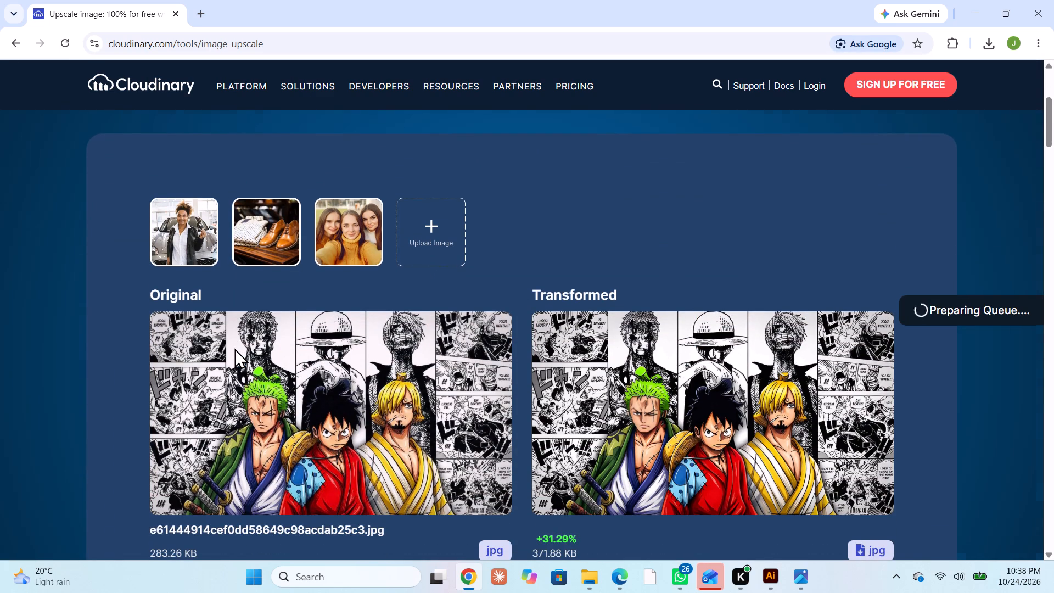
pyautogui.scroll(-4, 1018, 483)
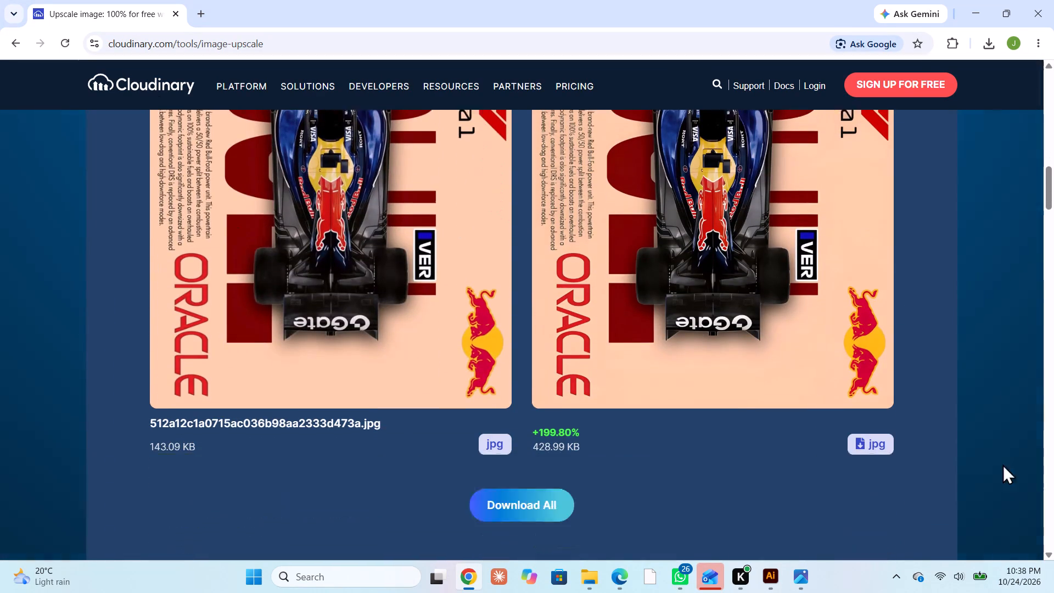
pyautogui.scroll(-2, 1002, 464)
pyautogui.click(859, 138)
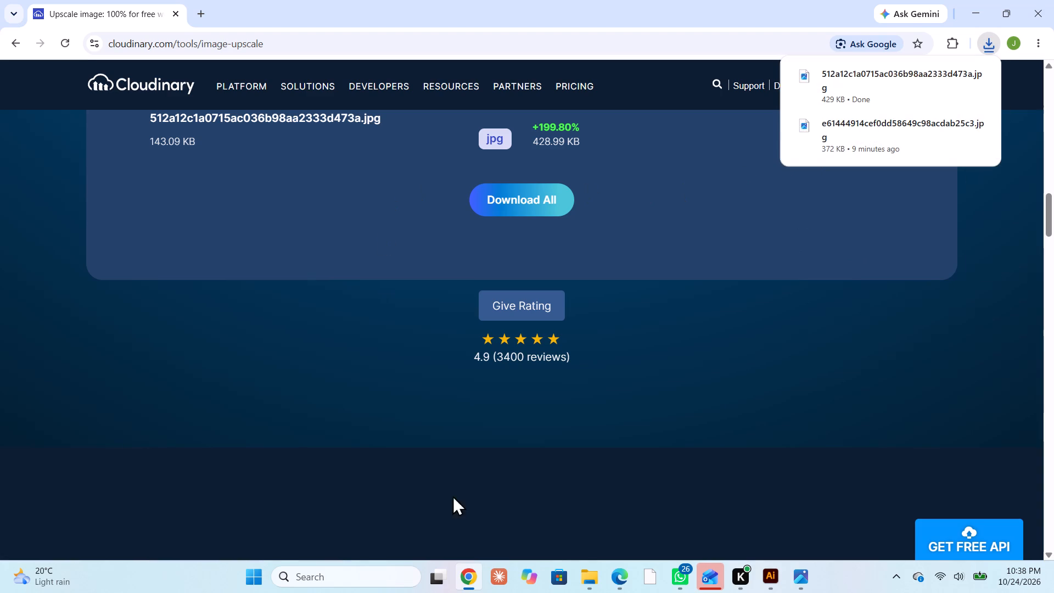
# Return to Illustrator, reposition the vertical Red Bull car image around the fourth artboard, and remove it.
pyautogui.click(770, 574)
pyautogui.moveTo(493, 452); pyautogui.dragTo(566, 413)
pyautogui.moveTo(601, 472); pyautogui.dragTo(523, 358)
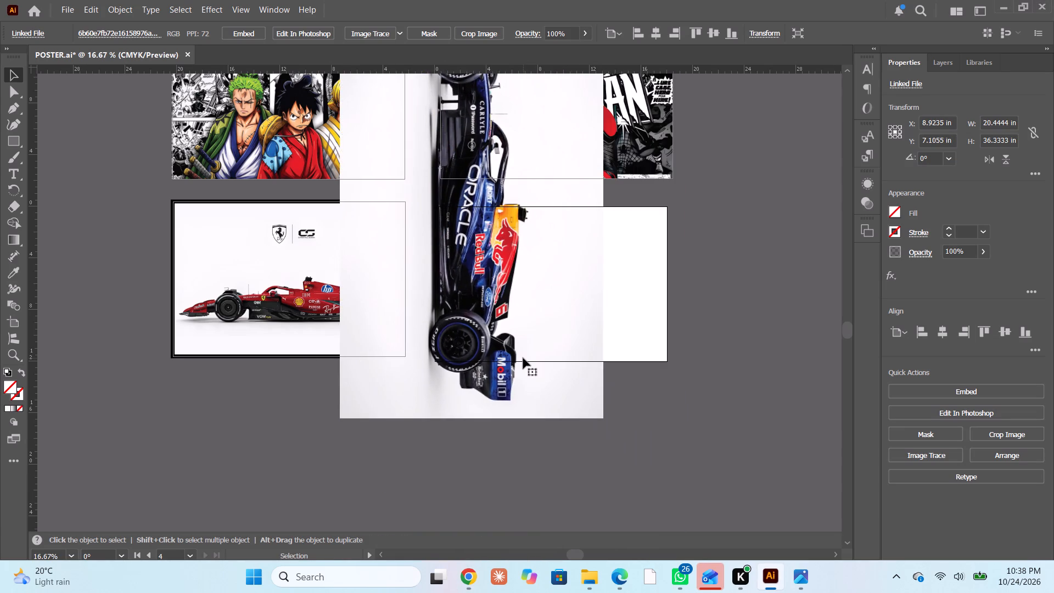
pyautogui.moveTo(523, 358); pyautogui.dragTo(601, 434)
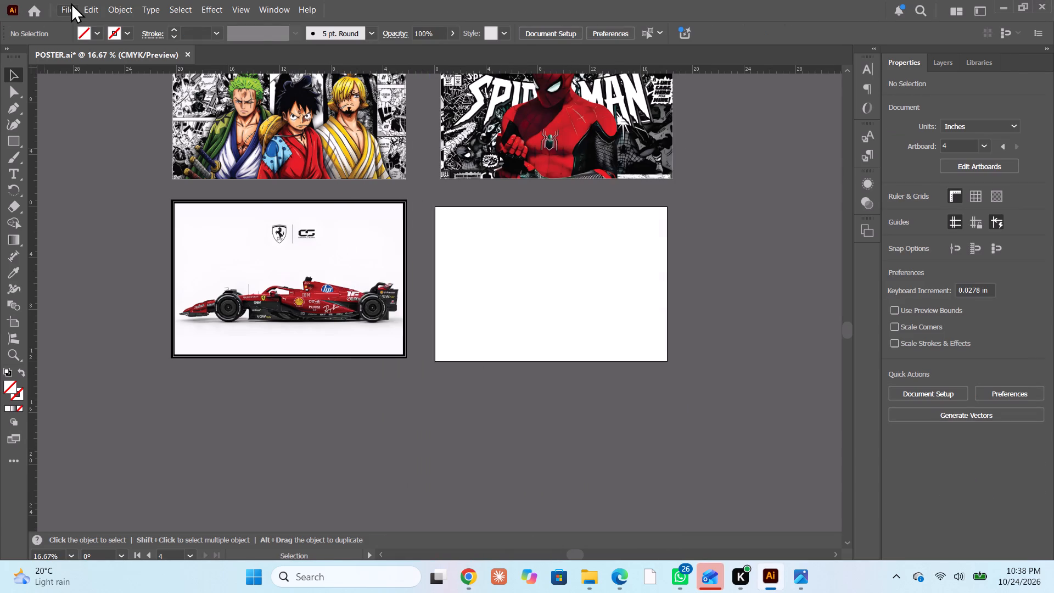
# Place the linked image 512a12c1a0715ac036b98aa2333d473a from Downloads over the fourth artboard.
pyautogui.click(71, 6)
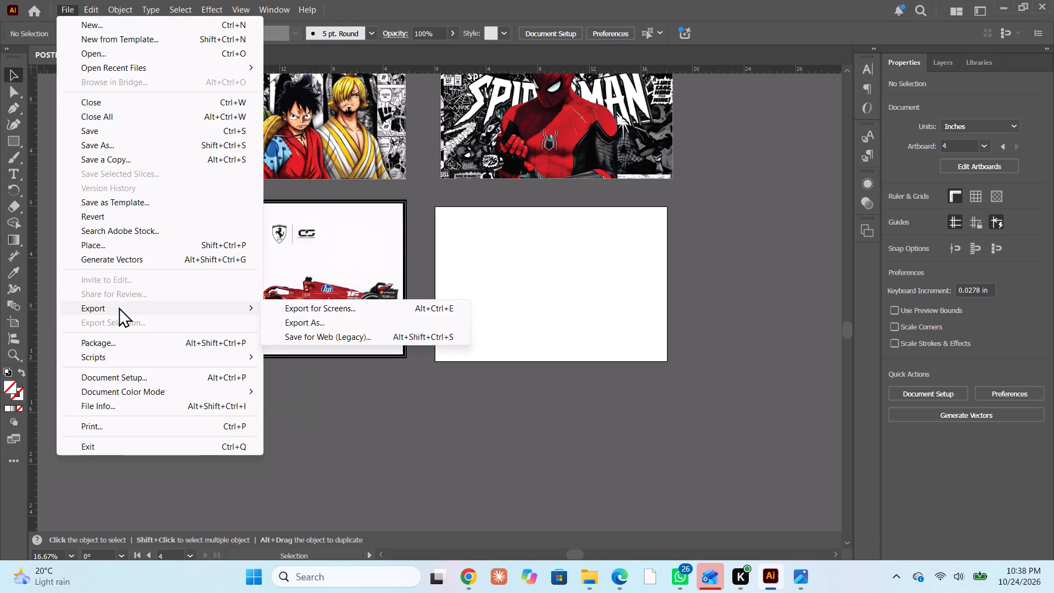
pyautogui.click(96, 247)
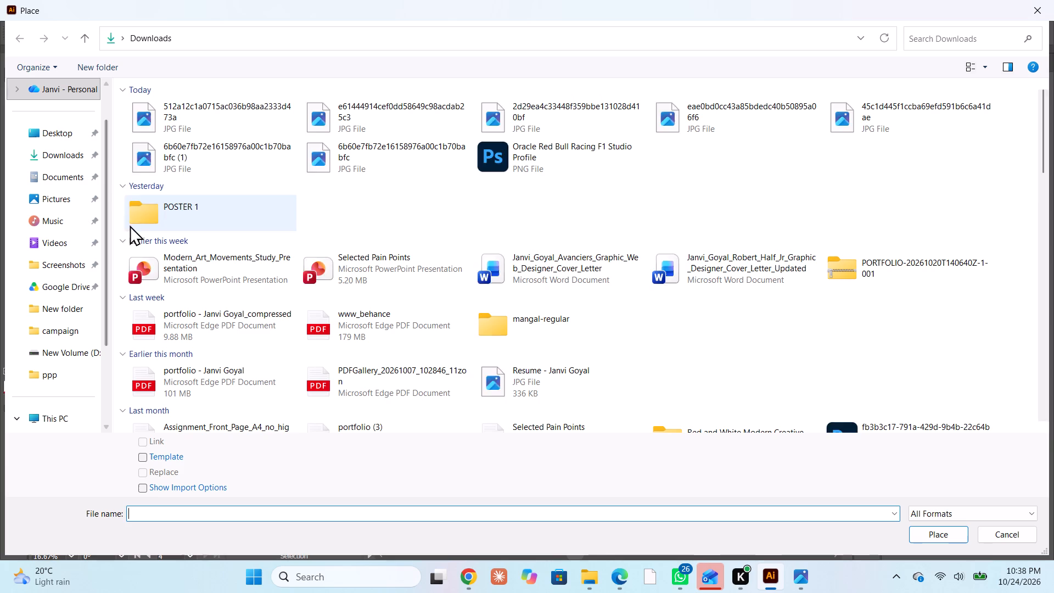
pyautogui.click(159, 113)
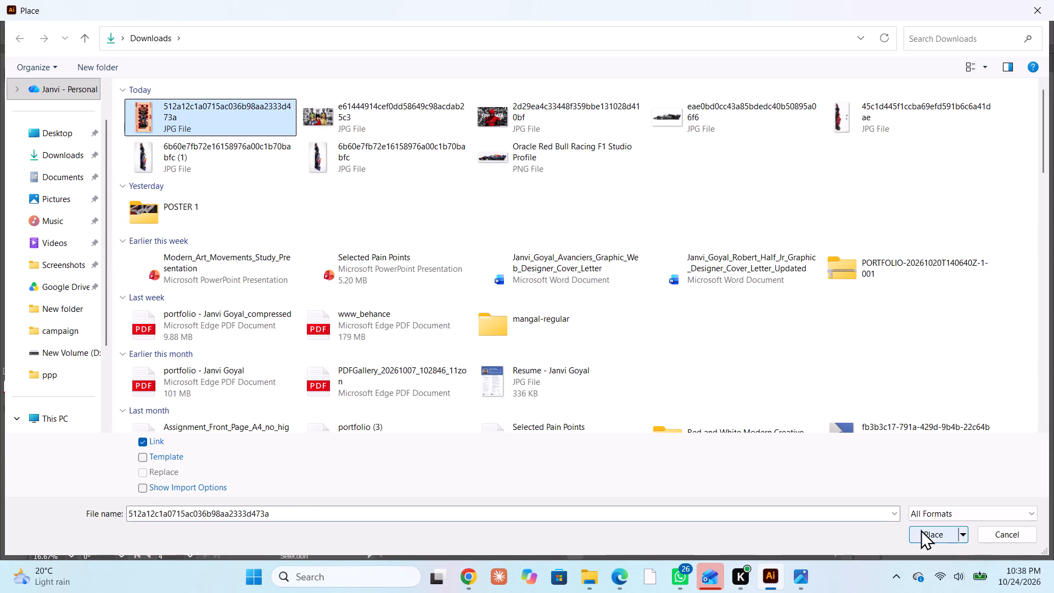
pyautogui.click(921, 529)
pyautogui.click(454, 258)
pyautogui.moveTo(582, 419); pyautogui.dragTo(426, 268)
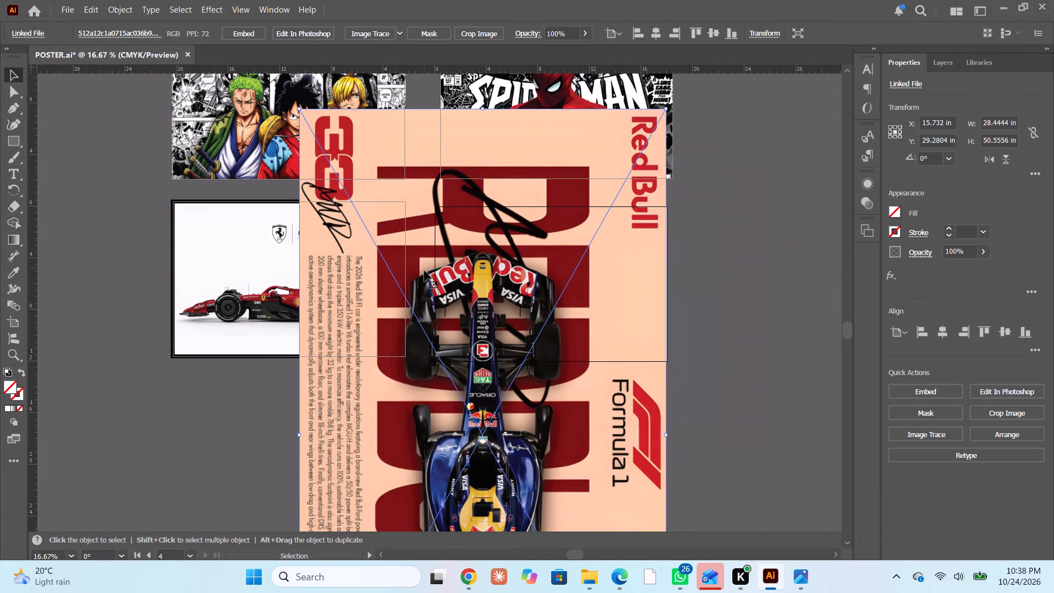
# Rotate the placed Red Bull poster 90° counterclockwise into landscape orientation.
pyautogui.keyDown('alt'); pyautogui.scroll(-4, 497, 351); pyautogui.keyUp('alt')
pyautogui.keyDown('alt'); pyautogui.scroll(3, 488, 397); pyautogui.keyUp('alt')
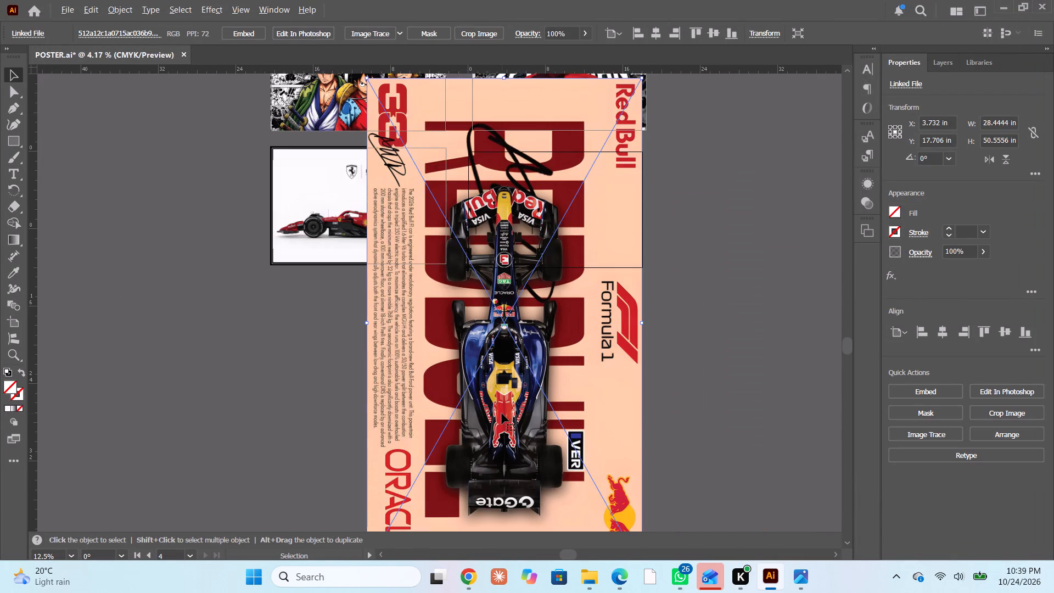
pyautogui.moveTo(497, 411); pyautogui.dragTo(388, 294)
pyautogui.moveTo(535, 456); pyautogui.dragTo(618, 264)
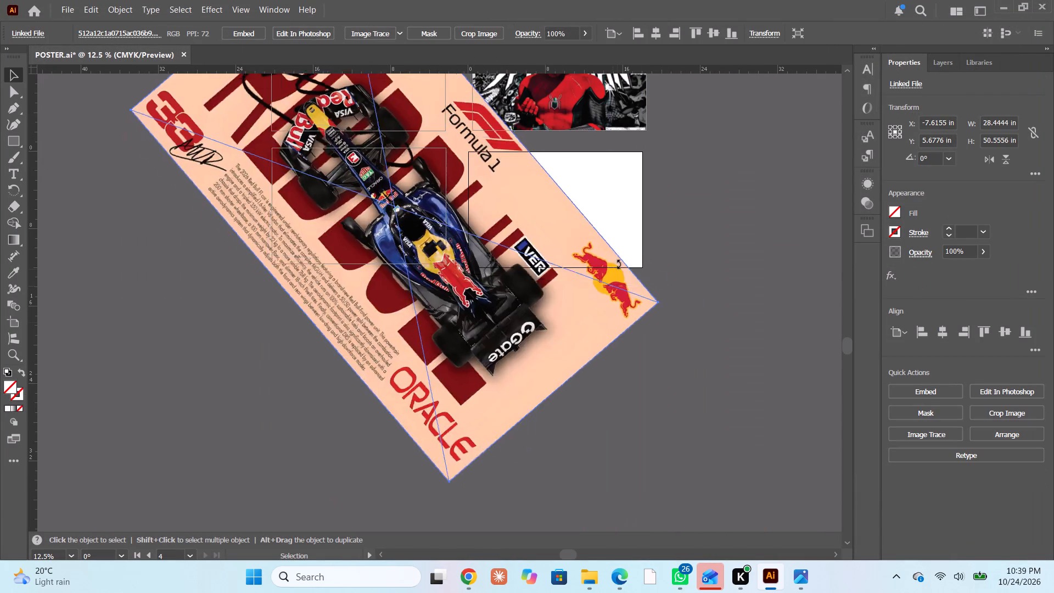
pyautogui.moveTo(618, 264); pyautogui.dragTo(516, 128)
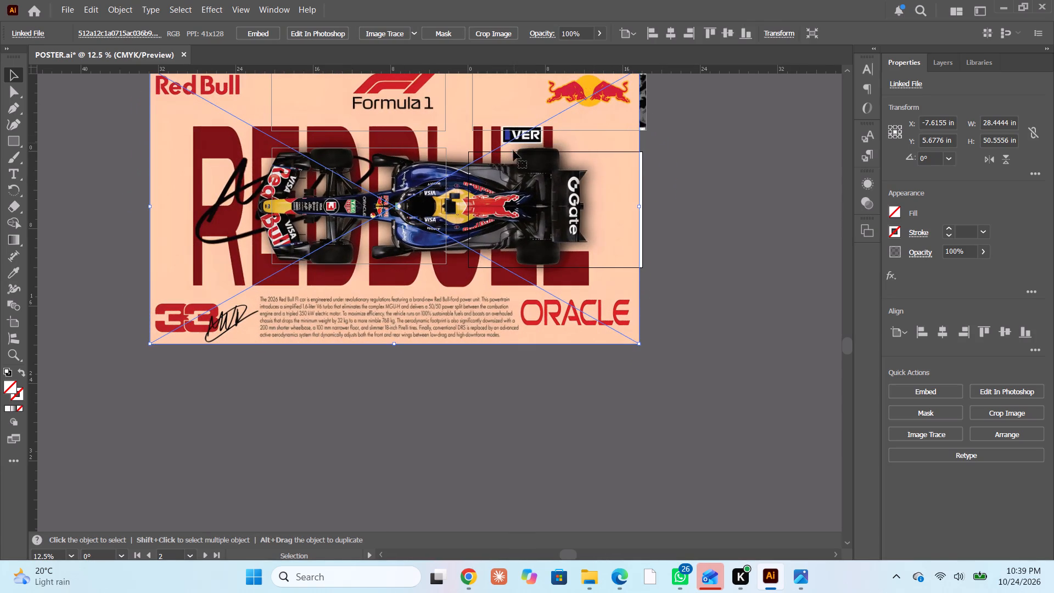
# Move the landscape Red Bull poster so its lower-left corner sits at the fourth artboard's lower-left corner.
pyautogui.moveTo(516, 127); pyautogui.dragTo(738, 171)
pyautogui.scroll(2, 610, 259)
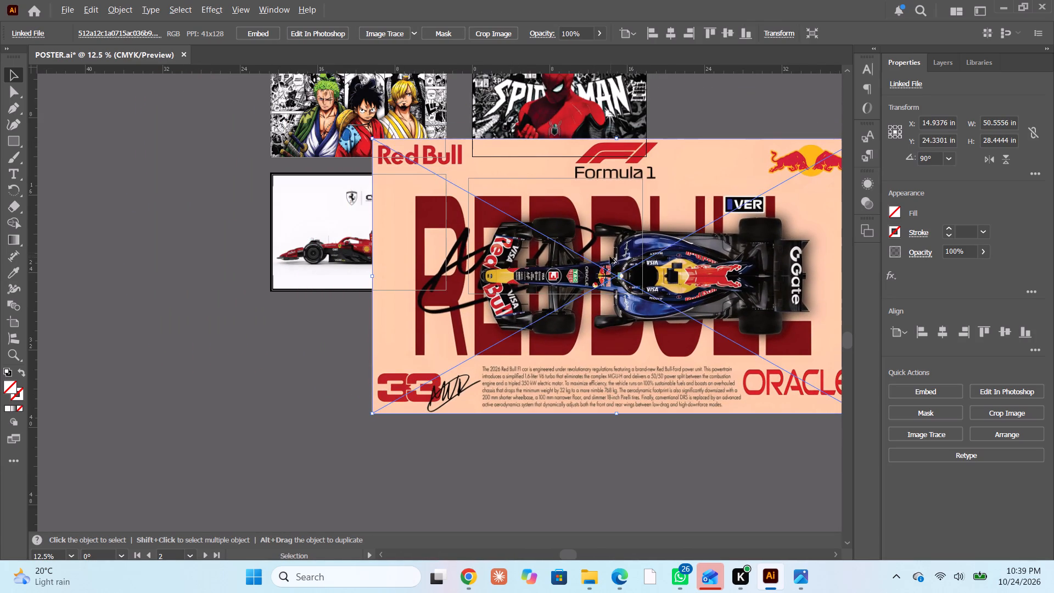
pyautogui.keyDown('alt'); pyautogui.scroll(-3, 610, 250); pyautogui.keyUp('alt')
pyautogui.hscroll(-3, 612, 248)
pyautogui.keyDown('alt'); pyautogui.scroll(3, 176, 305); pyautogui.keyUp('alt')
pyautogui.keyDown('alt'); pyautogui.scroll(2, 195, 265); pyautogui.keyUp('alt')
pyautogui.hscroll(2, 200, 258)
pyautogui.keyDown('alt'); pyautogui.scroll(-2, 293, 279); pyautogui.keyUp('alt')
pyautogui.scroll(3, 284, 267)
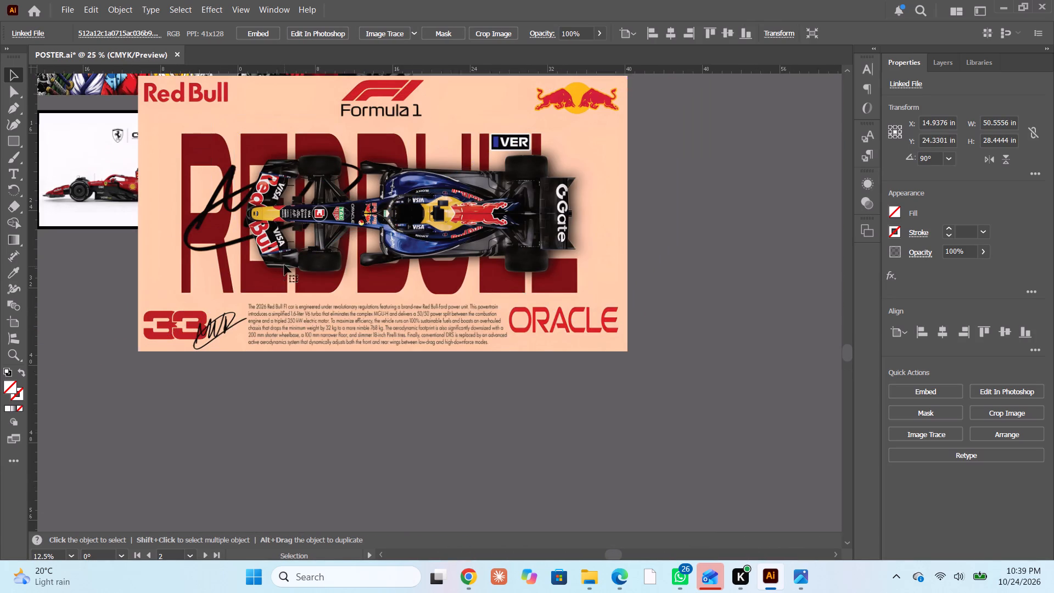
pyautogui.scroll(5, 284, 265)
pyautogui.moveTo(368, 401); pyautogui.dragTo(461, 290)
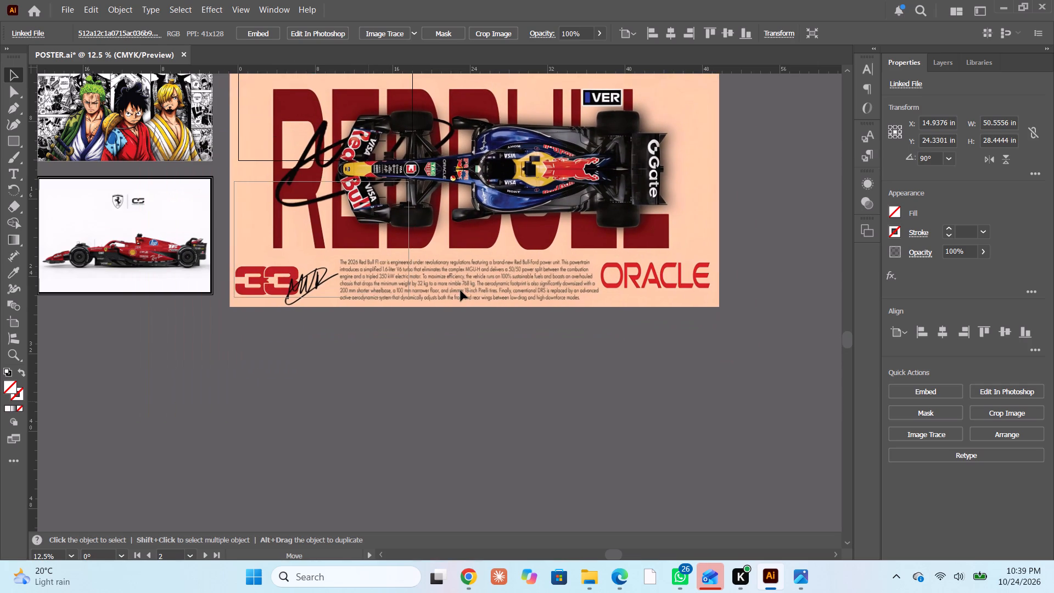
pyautogui.moveTo(461, 290); pyautogui.dragTo(464, 281)
pyautogui.scroll(3, 465, 289)
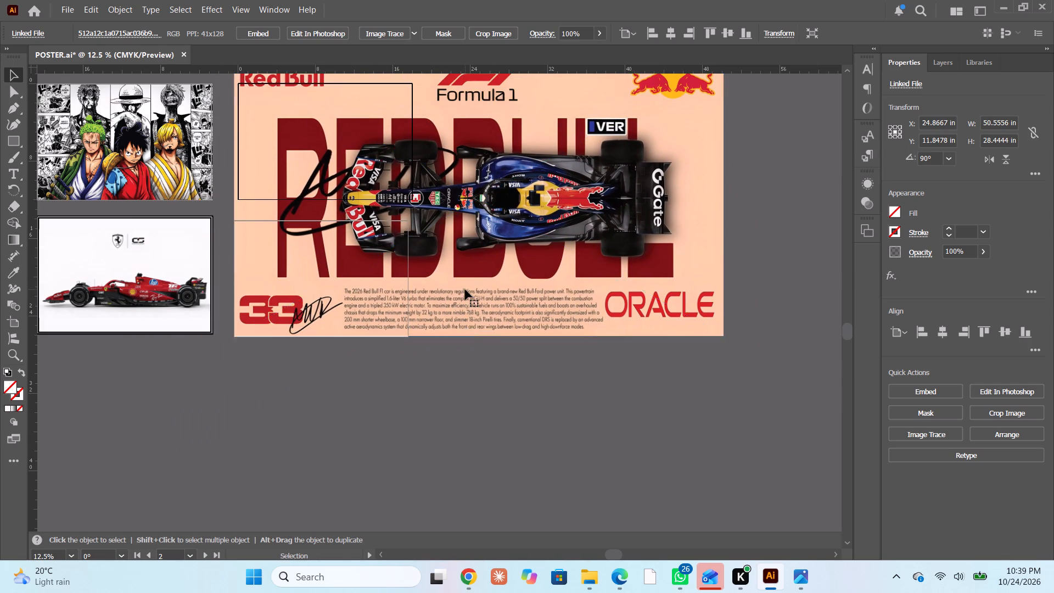
pyautogui.scroll(7, 465, 289)
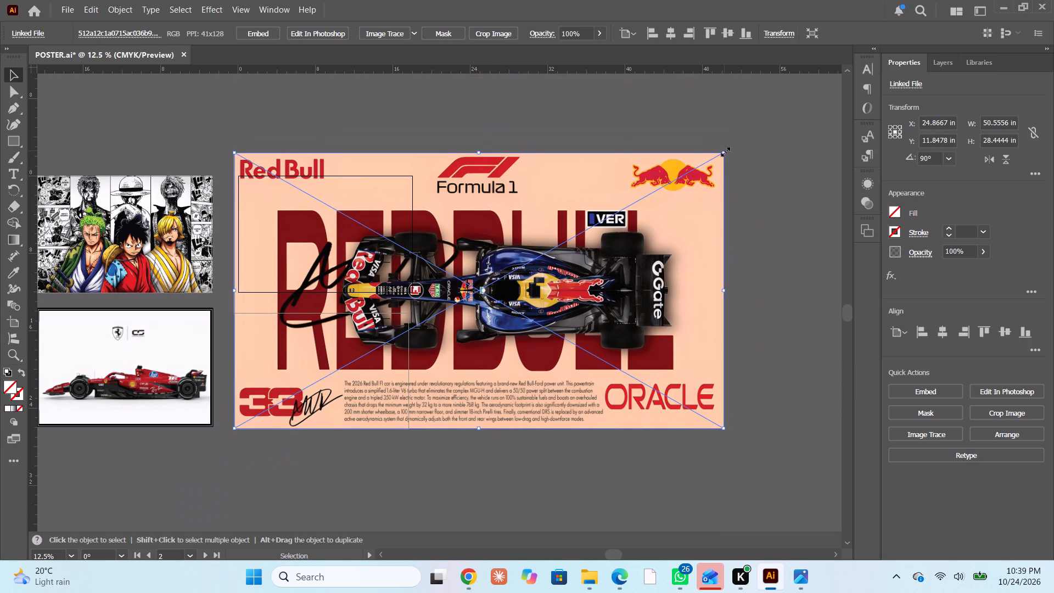
# Scale the Red Bull poster down proportionally to about 19.14 × 10.77 in.
pyautogui.keyDown('shift'); pyautogui.moveTo(724, 150); pyautogui.dragTo(434, 316); pyautogui.keyUp('shift')
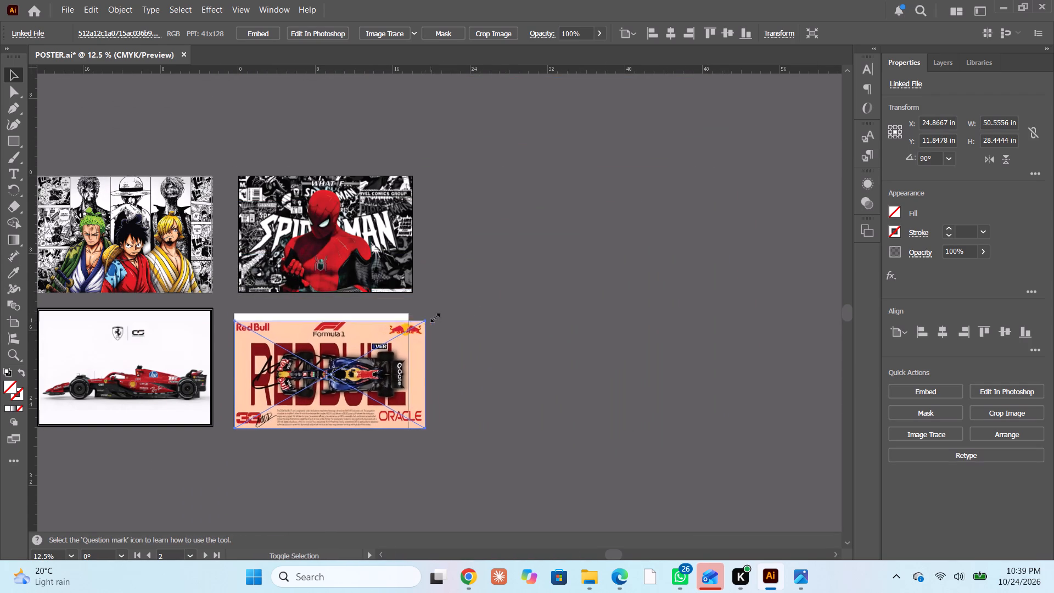
pyautogui.keyDown('shift'); pyautogui.moveTo(434, 316); pyautogui.dragTo(408, 333); pyautogui.keyUp('shift')
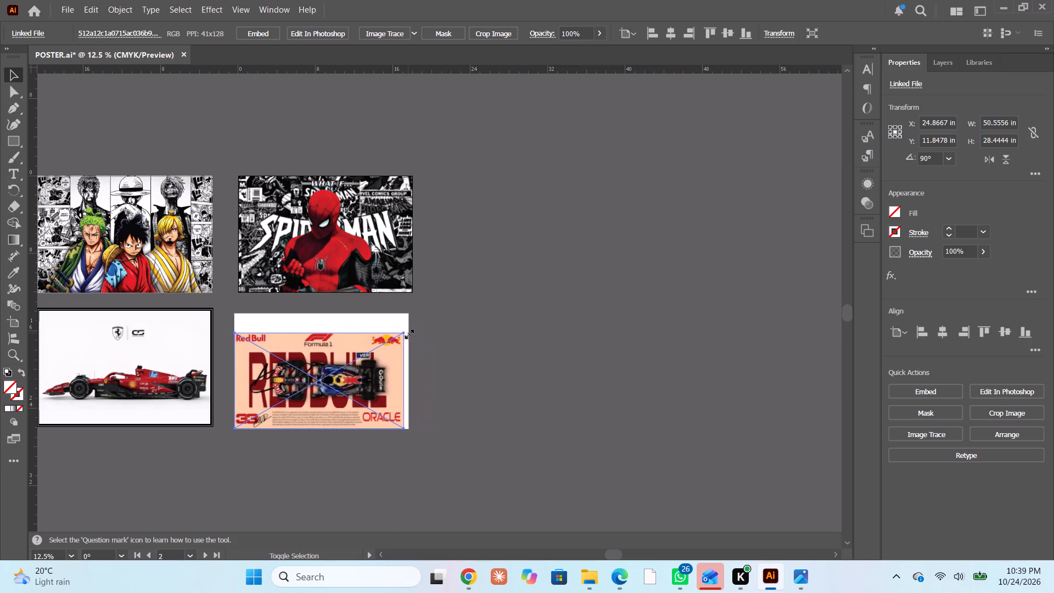
pyautogui.keyDown('shift'); pyautogui.moveTo(408, 333); pyautogui.dragTo(419, 315); pyautogui.keyUp('shift')
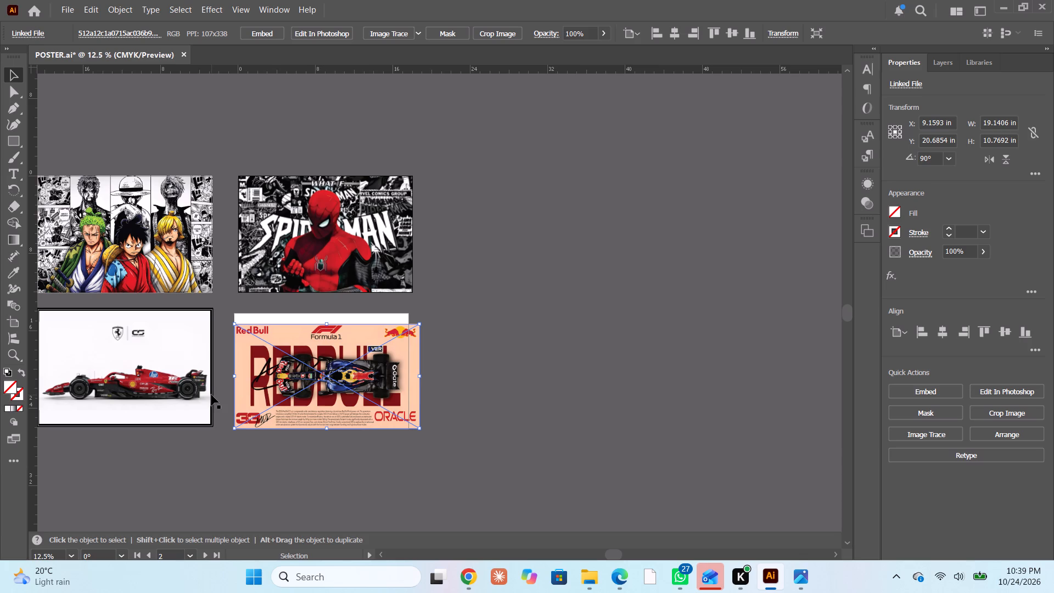
# Move the Red Bull poster up to near the vertical middle of the fourth artboard, close to its left edge.
pyautogui.scroll(1, 197, 350)
pyautogui.scroll(-5, 329, 390)
pyautogui.scroll(1, 341, 379)
pyautogui.scroll(-2, 340, 378)
pyautogui.keyDown('alt'); pyautogui.scroll(3, 253, 315); pyautogui.keyUp('alt')
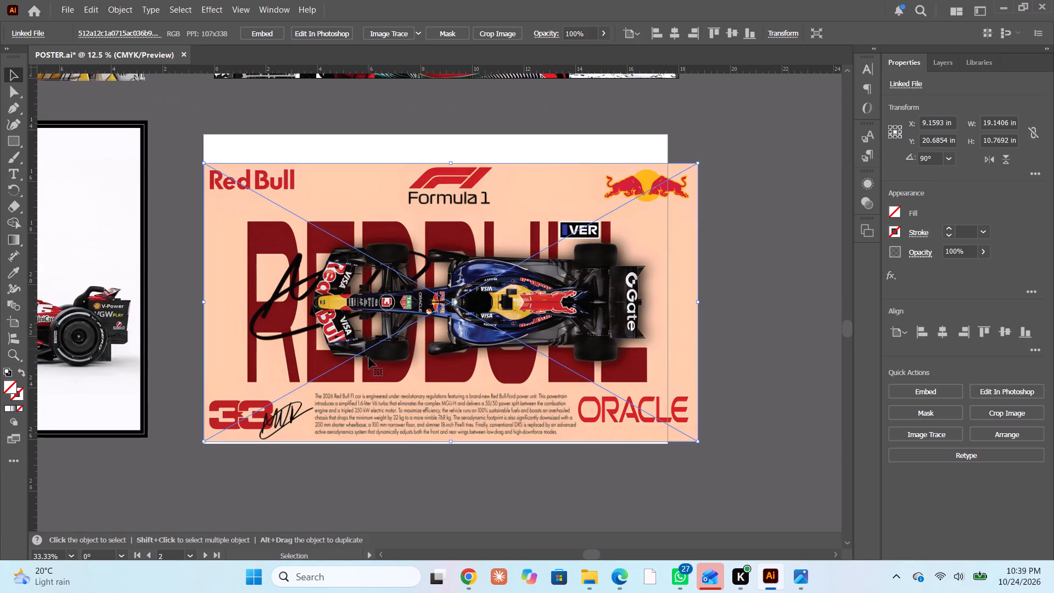
pyautogui.moveTo(349, 356); pyautogui.dragTo(350, 325)
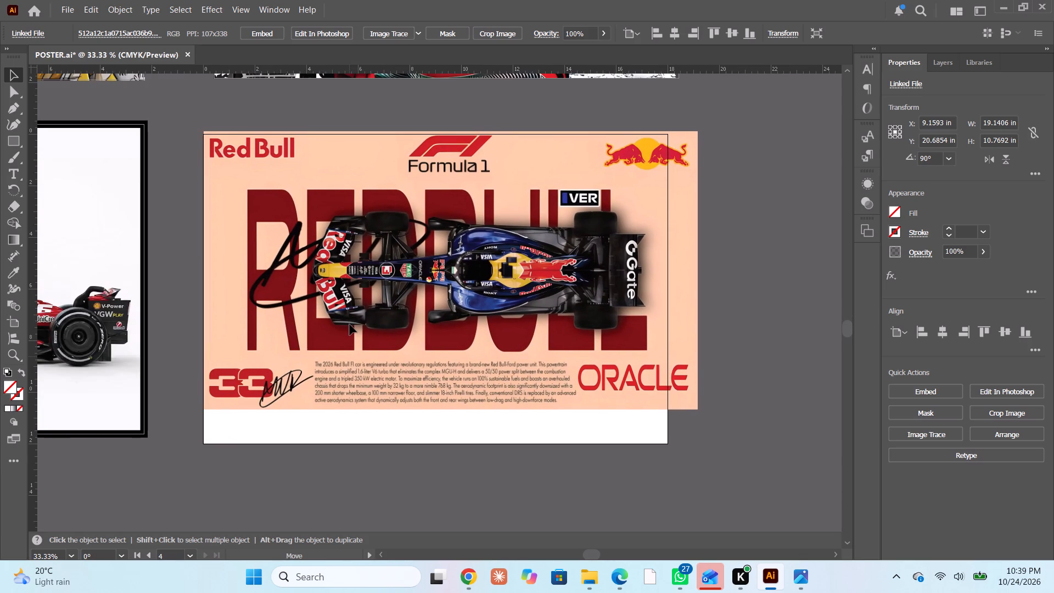
pyautogui.moveTo(350, 325); pyautogui.dragTo(348, 327)
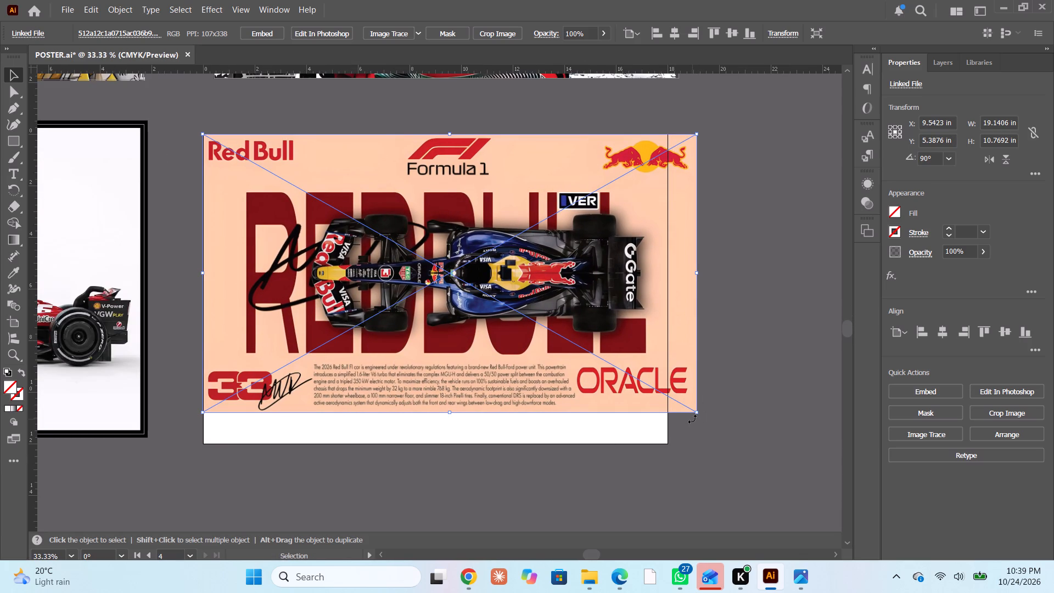
pyautogui.moveTo(493, 335); pyautogui.dragTo(496, 344)
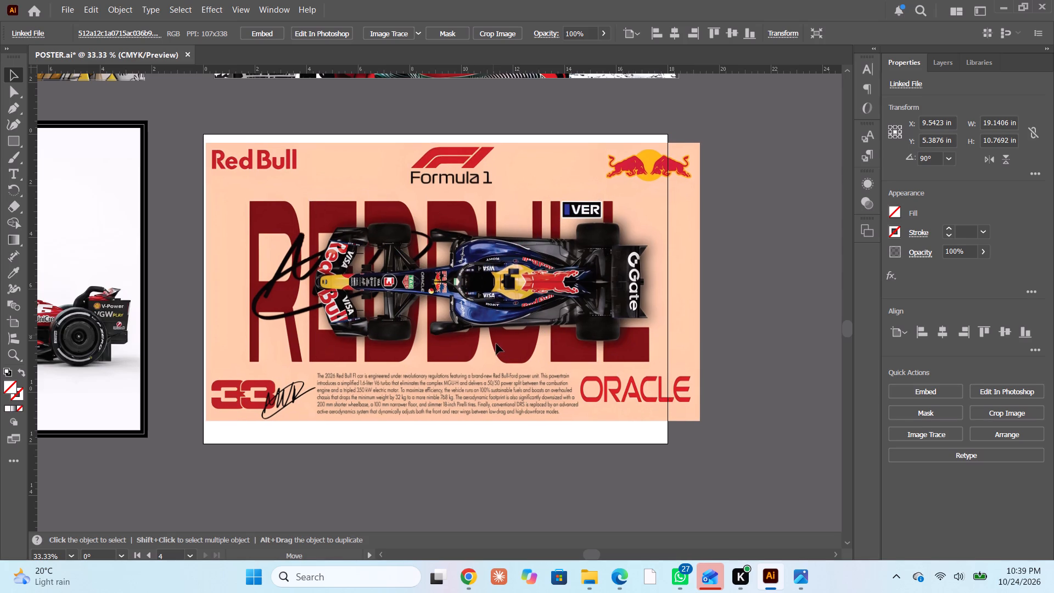
pyautogui.moveTo(496, 344); pyautogui.dragTo(491, 347)
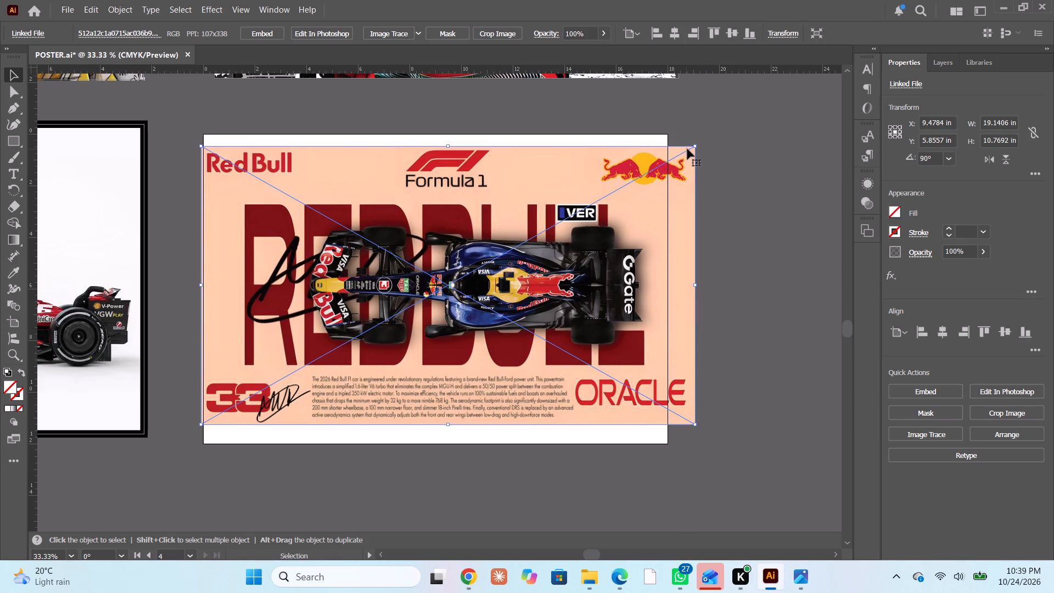
# Scale the Red Bull poster to about 18.01 × 10.13 in and align it across the fourth artboard's width.
pyautogui.keyDown('shift'); pyautogui.moveTo(697, 143); pyautogui.dragTo(692, 152); pyautogui.keyUp('shift')
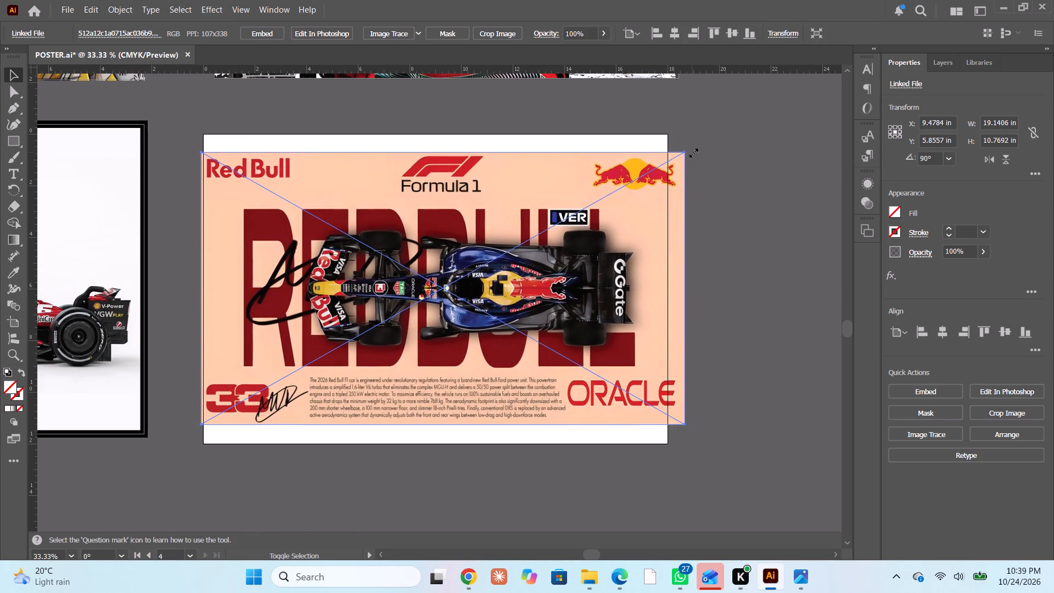
pyautogui.keyDown('shift'); pyautogui.moveTo(692, 152); pyautogui.dragTo(681, 161); pyautogui.keyUp('shift')
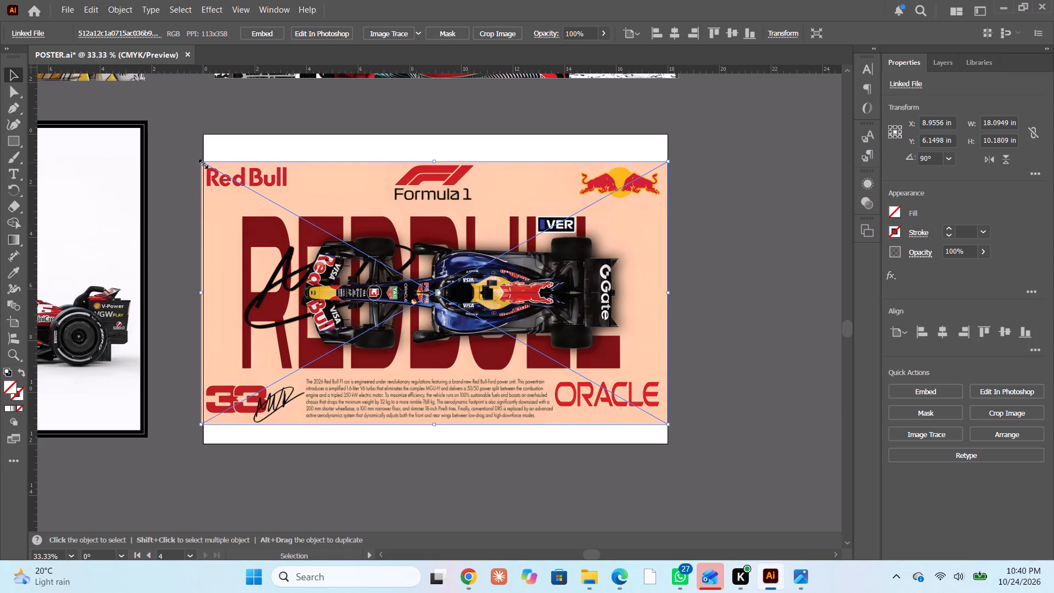
pyautogui.keyDown('shift'); pyautogui.click(202, 163); pyautogui.keyUp('shift')
pyautogui.moveTo(372, 303); pyautogui.dragTo(371, 289)
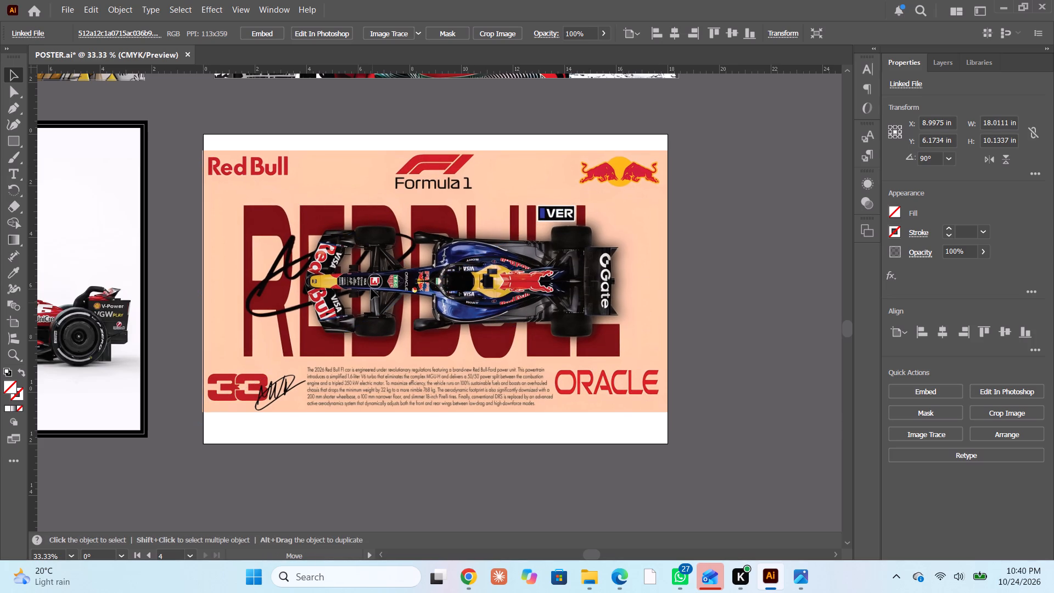
pyautogui.moveTo(371, 289); pyautogui.dragTo(373, 292)
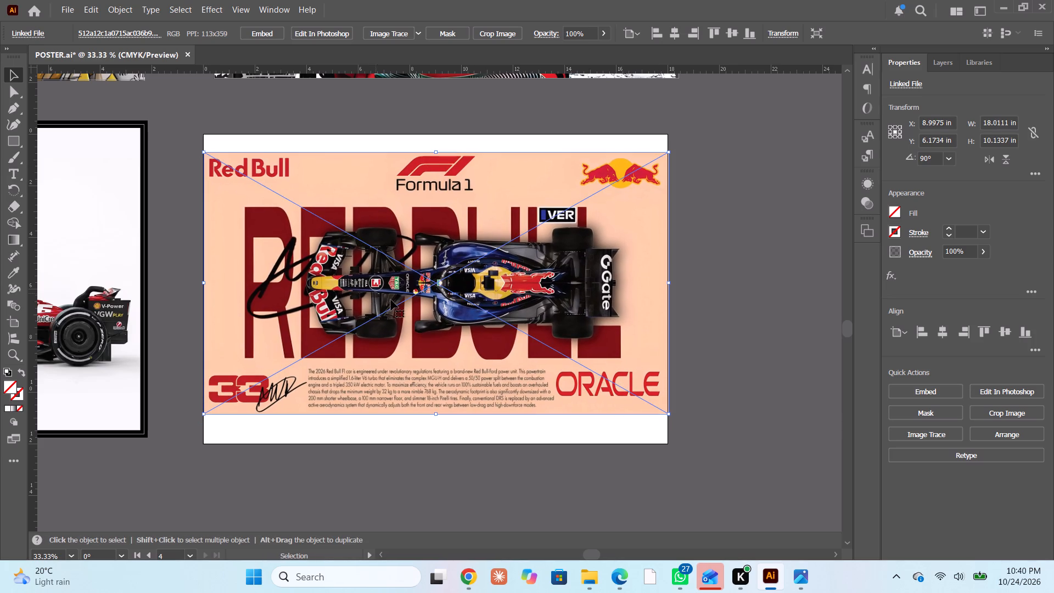
# Crop the Red Bull poster to about 18 × 8.35 in, removing the bottom strip with the 33 logo, description text and ORACLE.
pyautogui.click(736, 327)
pyautogui.scroll(-4, 554, 348)
pyautogui.keyDown('alt'); pyautogui.scroll(4, 394, 361); pyautogui.keyUp('alt')
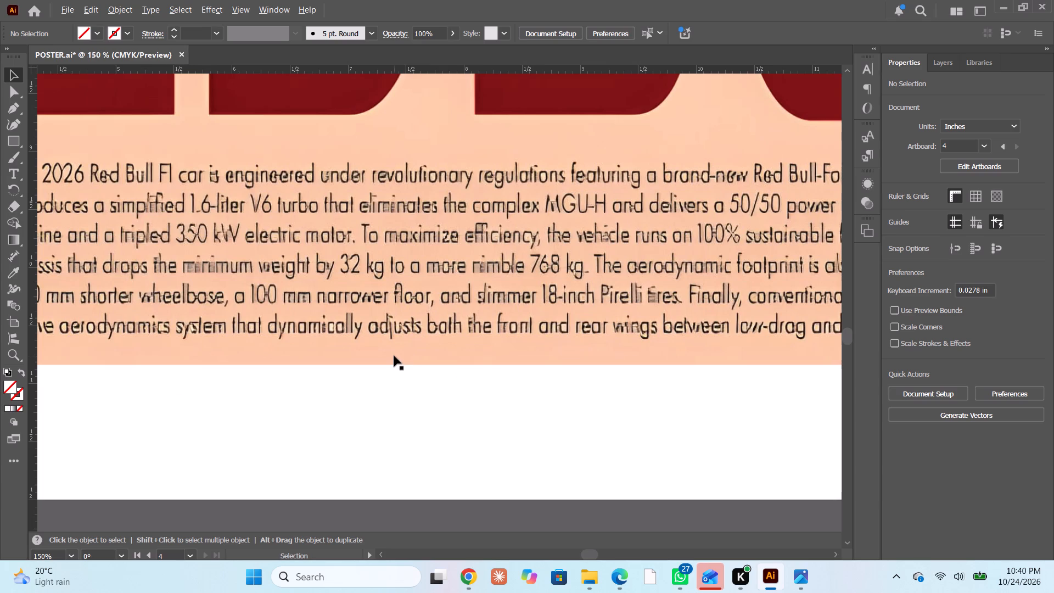
pyautogui.keyDown('alt'); pyautogui.scroll(1, 424, 299); pyautogui.keyUp('alt')
pyautogui.keyDown('alt'); pyautogui.scroll(-5, 424, 299); pyautogui.keyUp('alt')
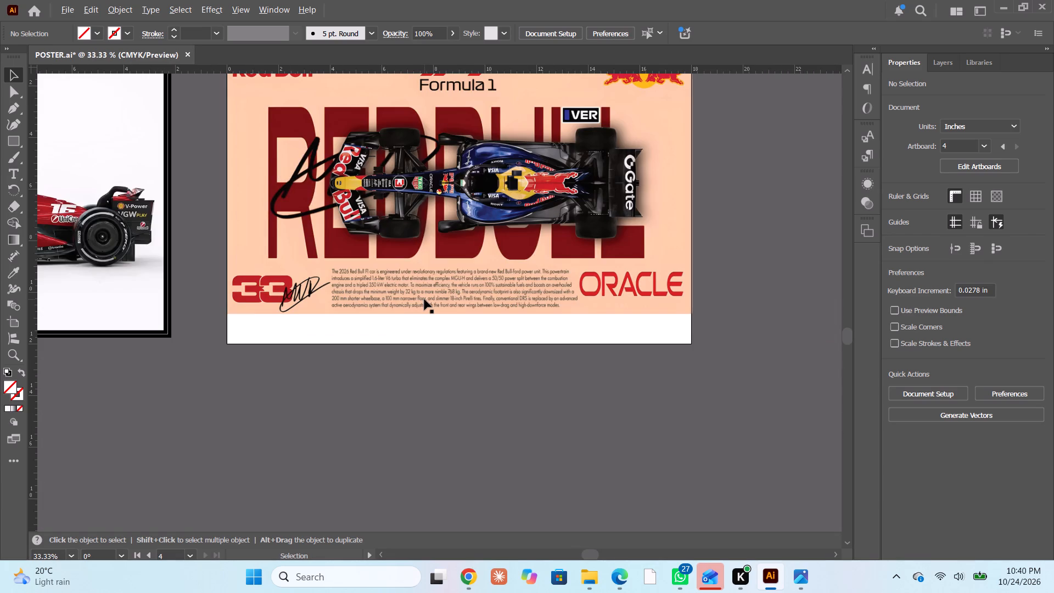
pyautogui.click(421, 297)
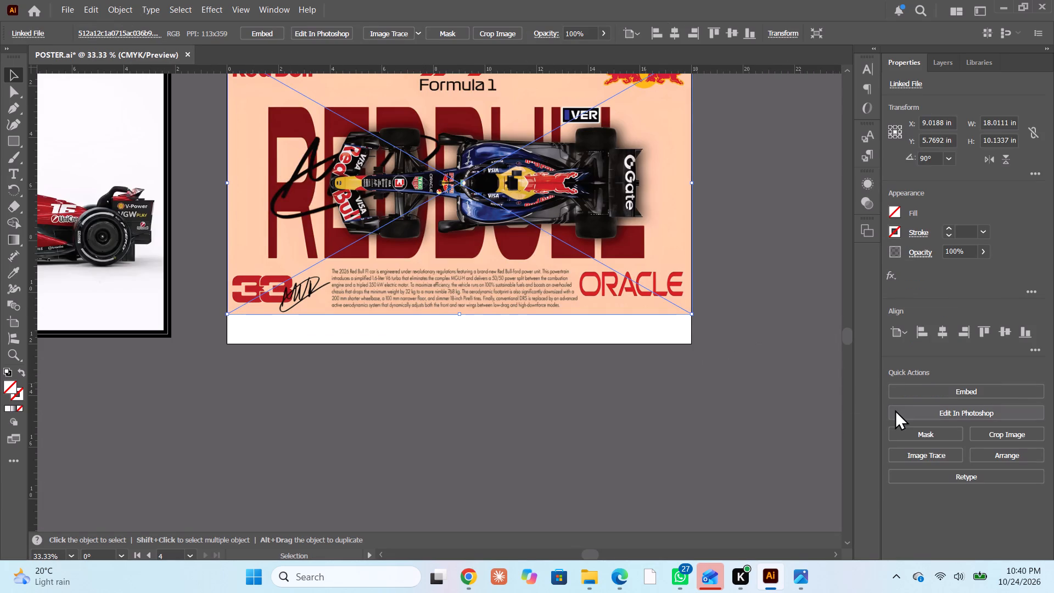
pyautogui.click(983, 428)
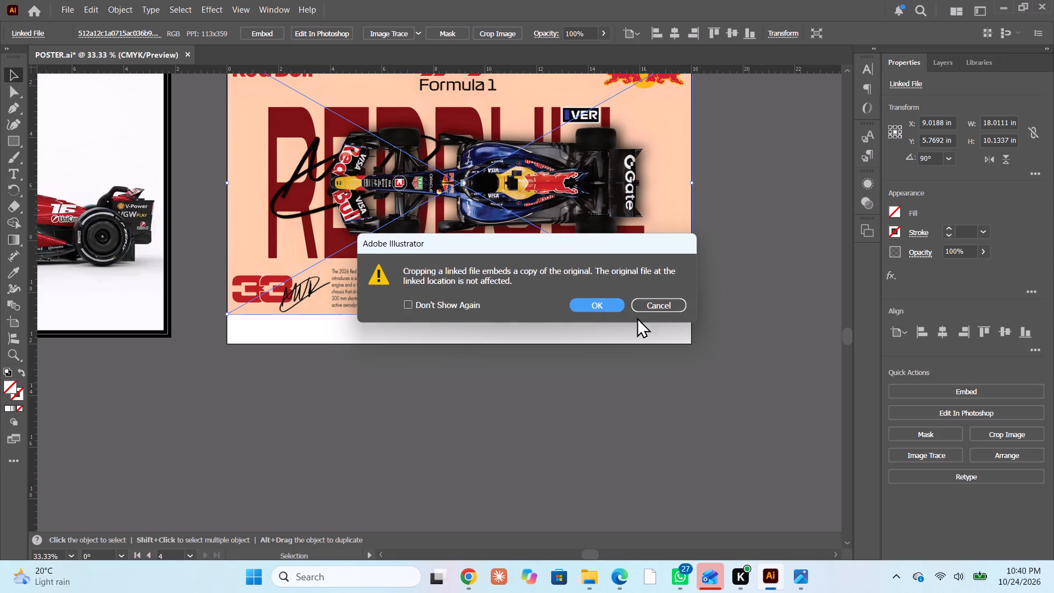
pyautogui.click(598, 306)
pyautogui.scroll(8, 317, 258)
pyautogui.scroll(-2, 495, 420)
pyautogui.moveTo(460, 391); pyautogui.dragTo(462, 348)
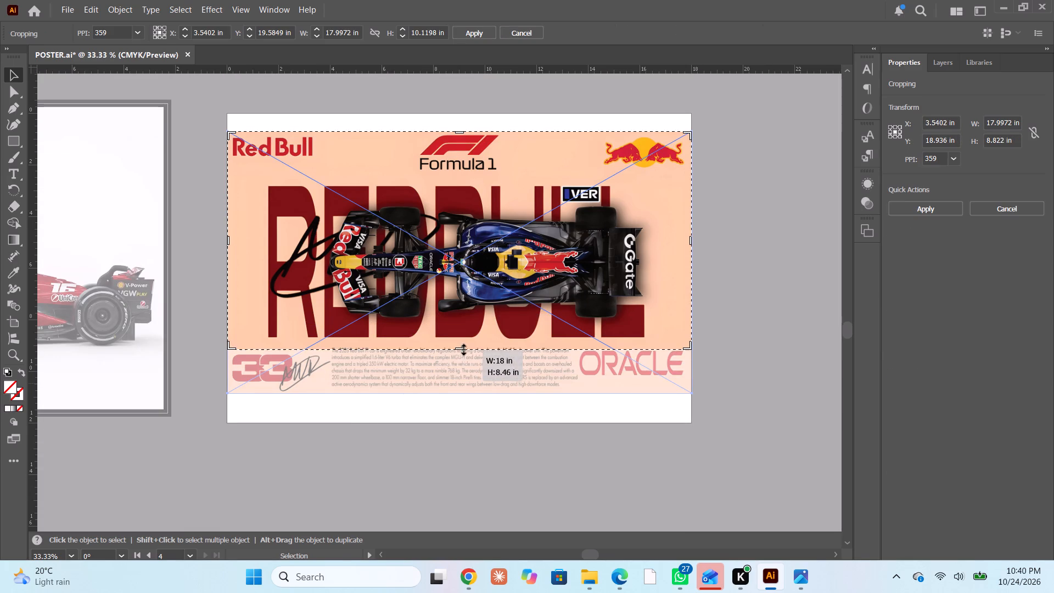
pyautogui.moveTo(462, 348); pyautogui.dragTo(462, 345)
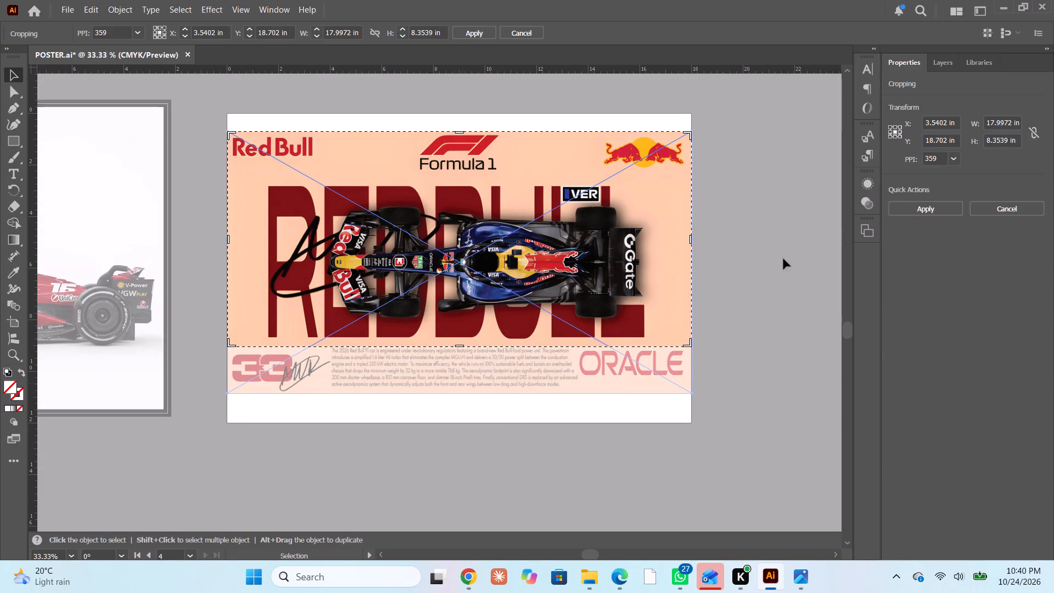
pyautogui.click(909, 210)
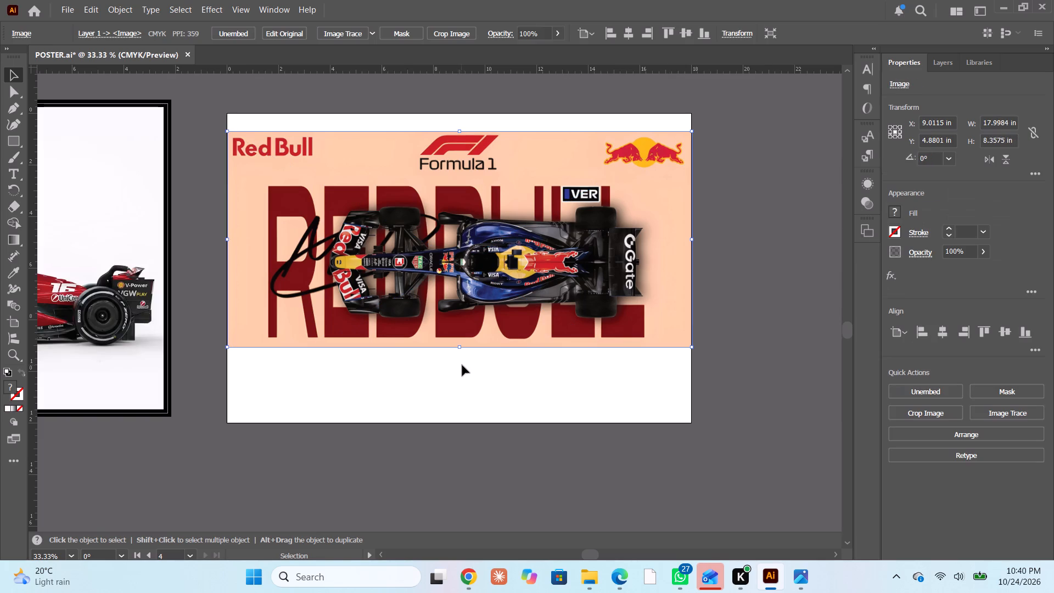
# Move the cropped Red Bull image down to the vertical middle of the fourth artboard, at Y about 6.02 in.
pyautogui.scroll(-5, 462, 365)
pyautogui.scroll(2, 428, 377)
pyautogui.keyDown('alt'); pyautogui.scroll(2, 350, 295); pyautogui.keyUp('alt')
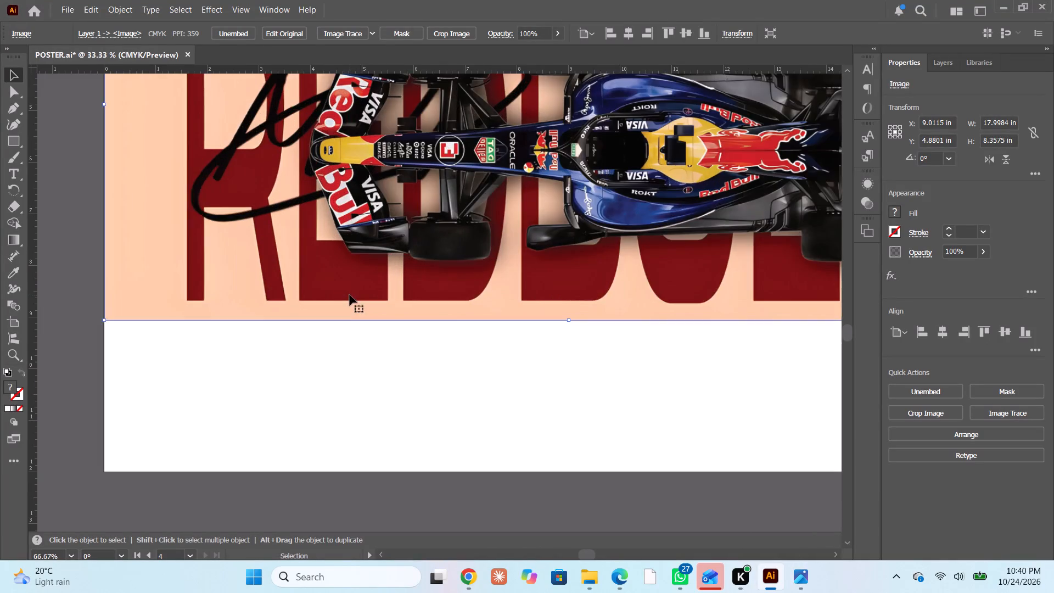
pyautogui.keyDown('alt'); pyautogui.scroll(-2, 350, 294); pyautogui.keyUp('alt')
pyautogui.moveTo(451, 215); pyautogui.dragTo(454, 227)
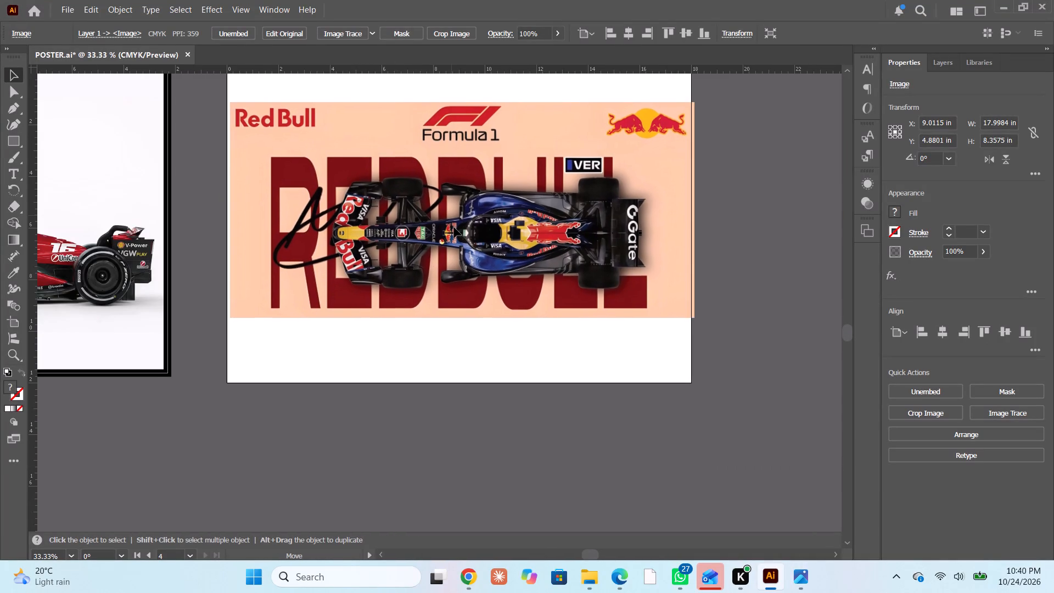
pyautogui.moveTo(454, 227); pyautogui.dragTo(451, 229)
pyautogui.scroll(3, 451, 229)
pyautogui.press('Down')
pyautogui.press('Down')
pyautogui.press('Down')
pyautogui.press('Down')
pyautogui.press('Down')
pyautogui.press('Down')
pyautogui.press('Down')
pyautogui.press('Down')
pyautogui.press('Down')
pyautogui.press('Down')
pyautogui.press('Down')
pyautogui.press('Down')
pyautogui.press('Down')
pyautogui.press('Down')
pyautogui.press('Down')
pyautogui.press('Down')
pyautogui.press('Down')
pyautogui.press('Down')
pyautogui.press('Down')
pyautogui.press('Down')
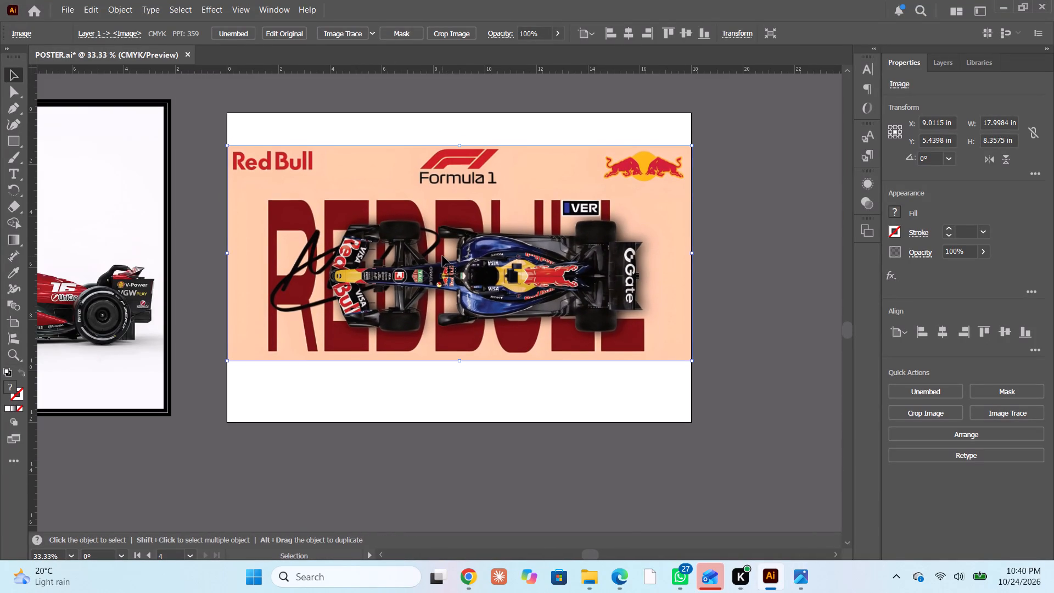
pyautogui.press('Up')
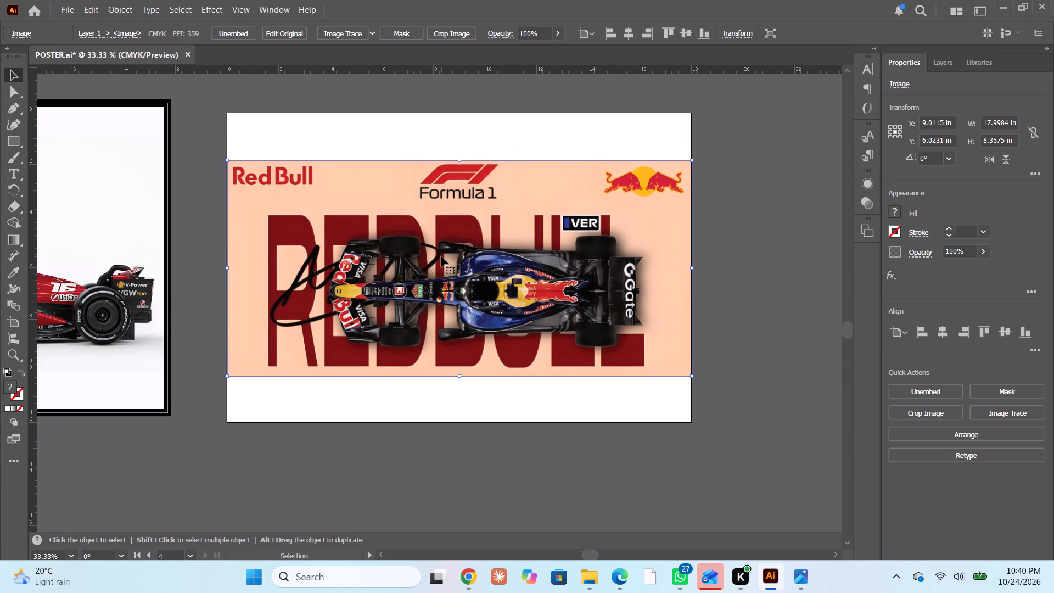
# Fill the fourth artboard's background rectangle with the peach colour sampled from the Red Bull poster image.
pyautogui.moveTo(260, 98); pyautogui.dragTo(345, 143)
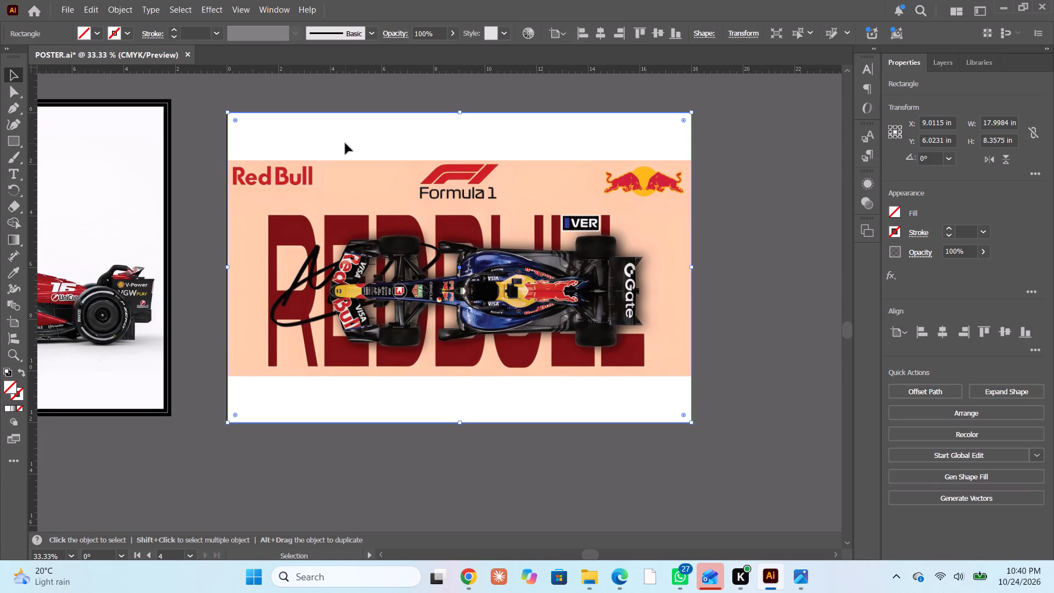
pyautogui.click(16, 275)
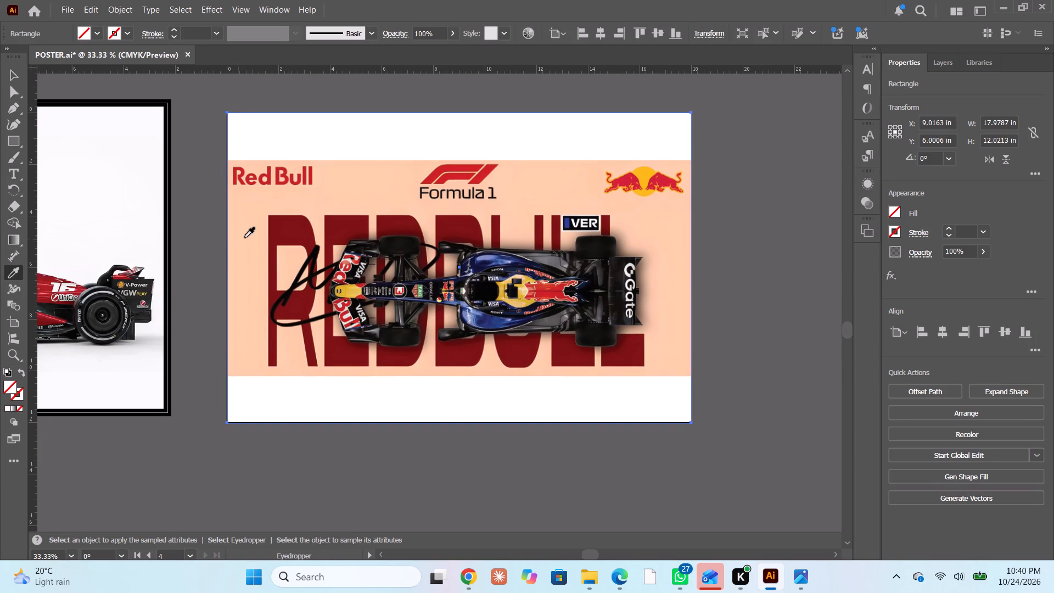
pyautogui.click(246, 238)
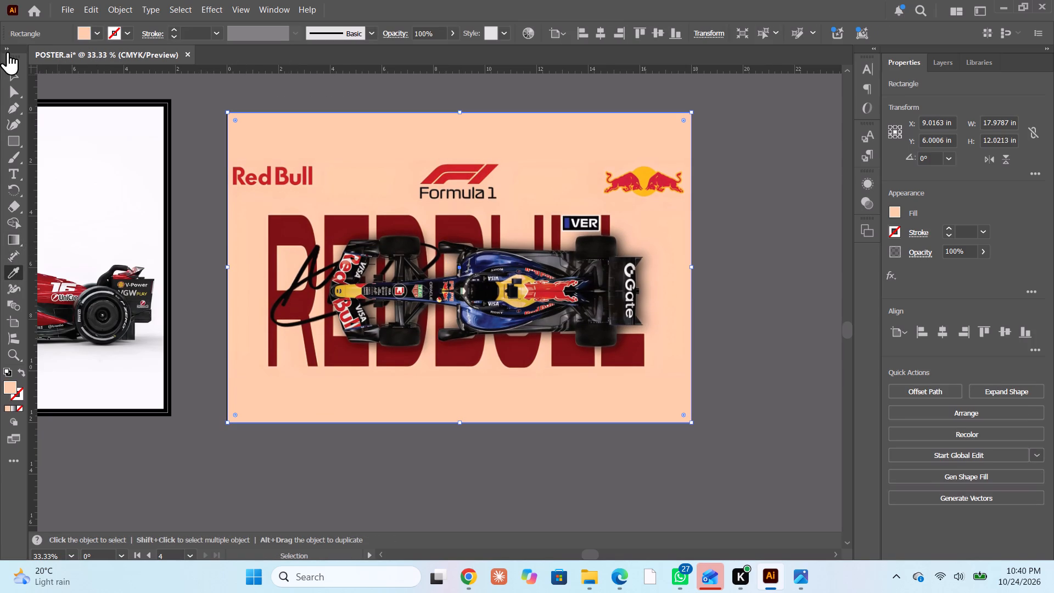
pyautogui.click(8, 73)
pyautogui.click(313, 484)
# Inspect how the peach background blends with the Red Bull image's edges, and review the poster artboards together.
pyautogui.scroll(-4, 342, 440)
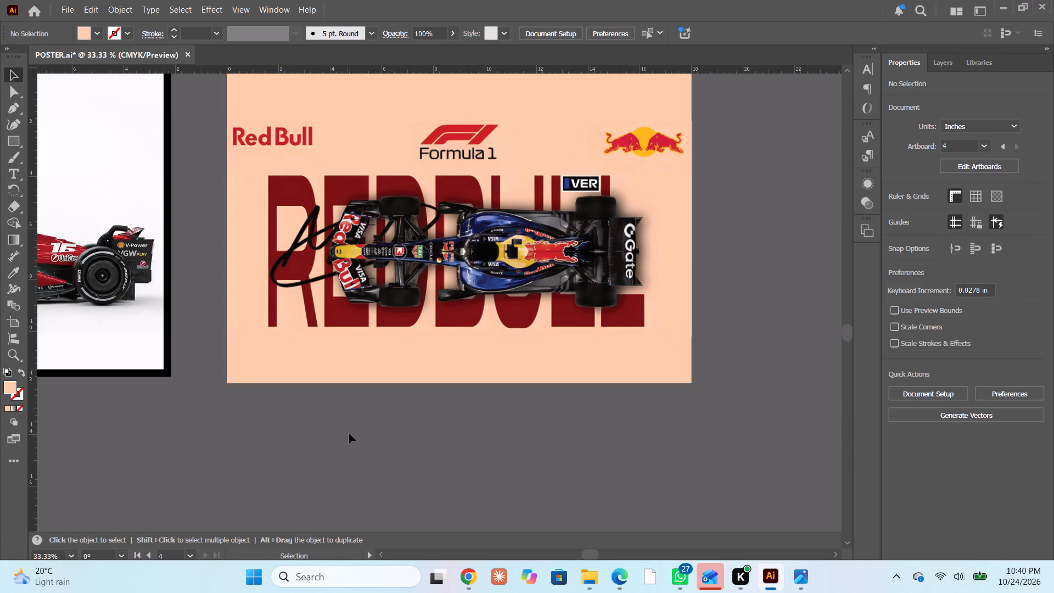
pyautogui.keyDown('alt'); pyautogui.scroll(8, 496, 282); pyautogui.keyUp('alt')
pyautogui.keyDown('alt'); pyautogui.scroll(-3, 497, 281); pyautogui.keyUp('alt')
pyautogui.keyDown('alt'); pyautogui.scroll(1, 497, 281); pyautogui.keyUp('alt')
pyautogui.keyDown('alt'); pyautogui.scroll(-5, 497, 281); pyautogui.keyUp('alt')
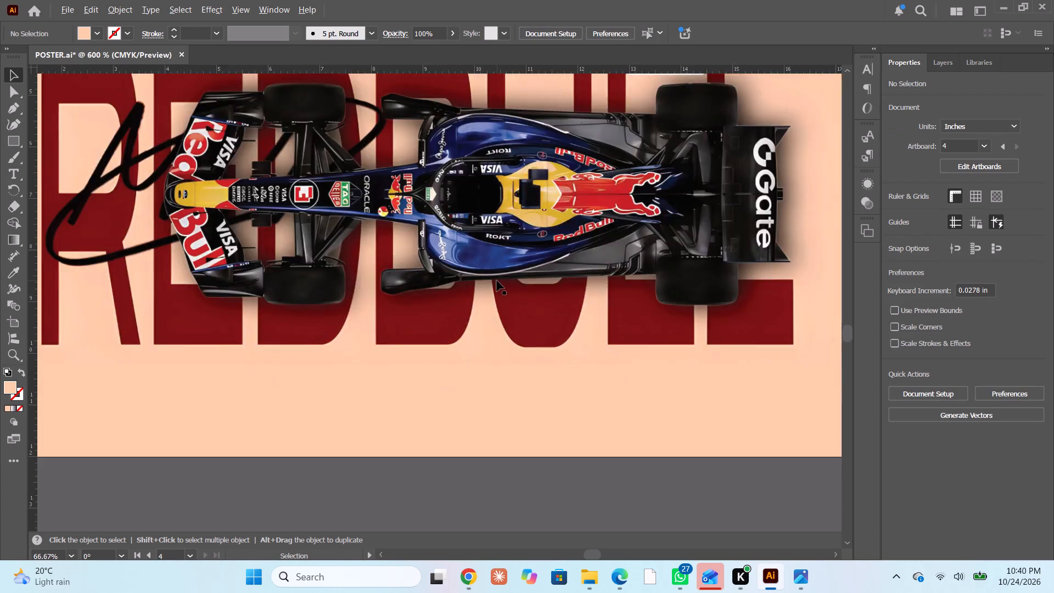
pyautogui.keyDown('alt'); pyautogui.scroll(-4, 497, 281); pyautogui.keyUp('alt')
pyautogui.hscroll(2, 497, 281)
pyautogui.hscroll(-1, 497, 281)
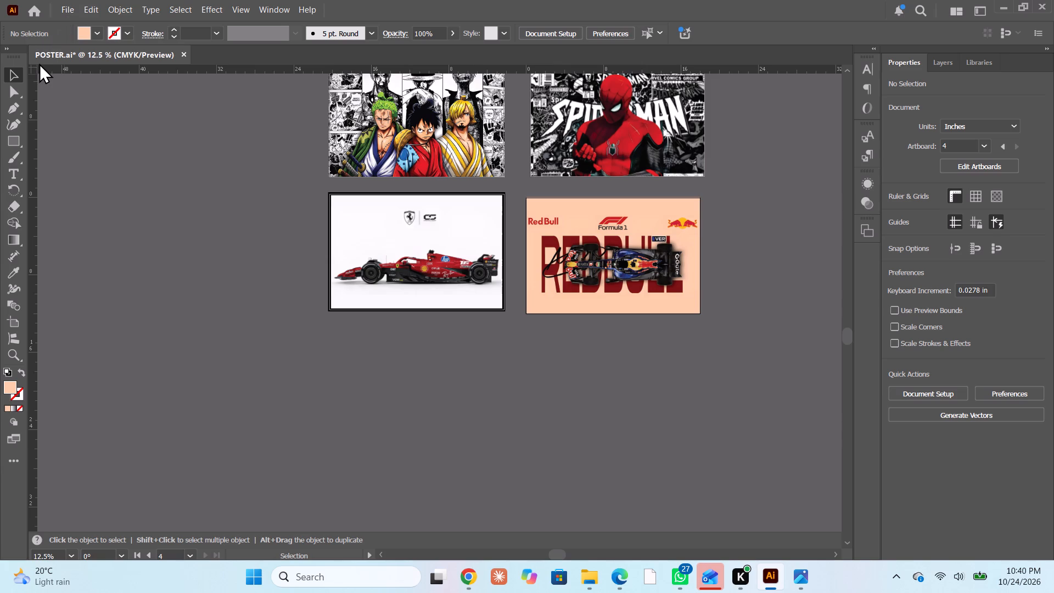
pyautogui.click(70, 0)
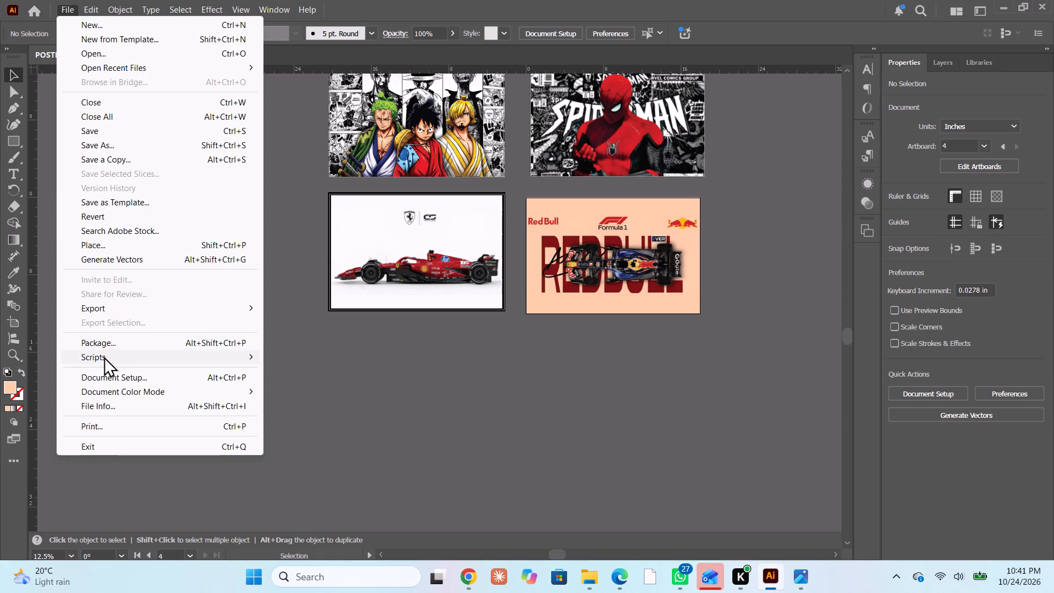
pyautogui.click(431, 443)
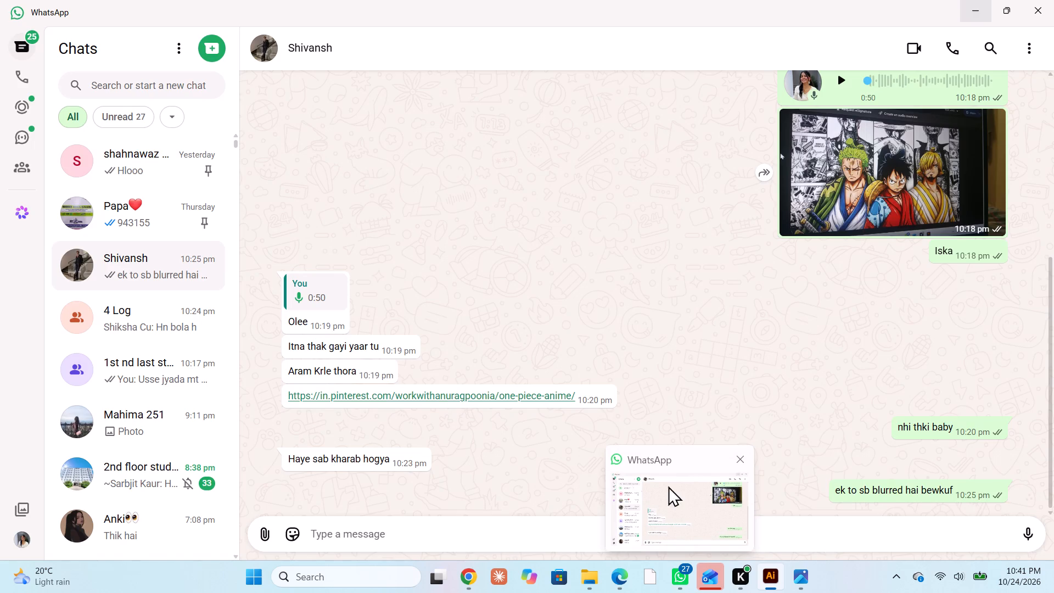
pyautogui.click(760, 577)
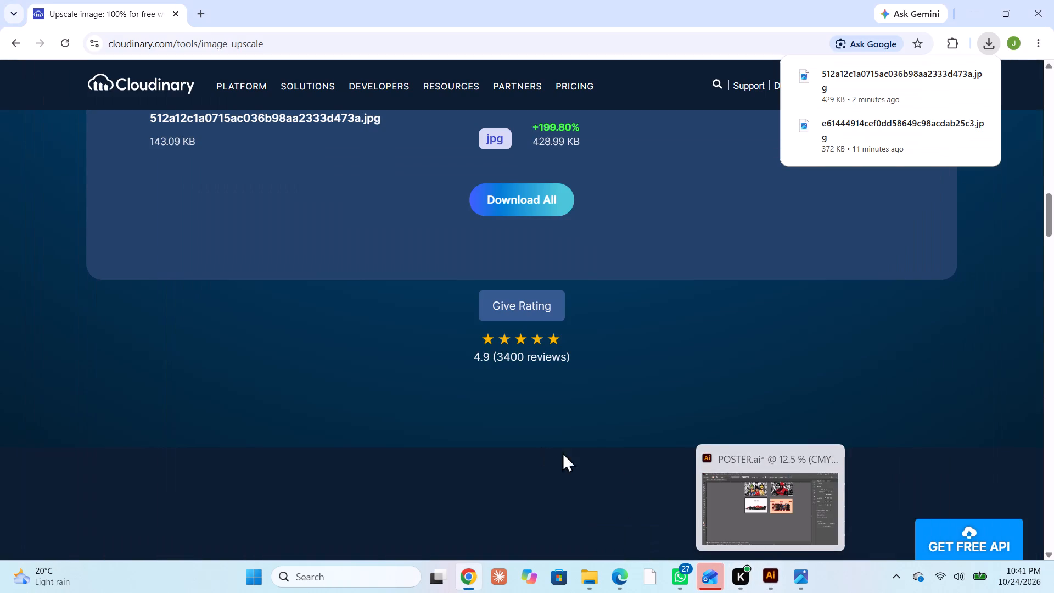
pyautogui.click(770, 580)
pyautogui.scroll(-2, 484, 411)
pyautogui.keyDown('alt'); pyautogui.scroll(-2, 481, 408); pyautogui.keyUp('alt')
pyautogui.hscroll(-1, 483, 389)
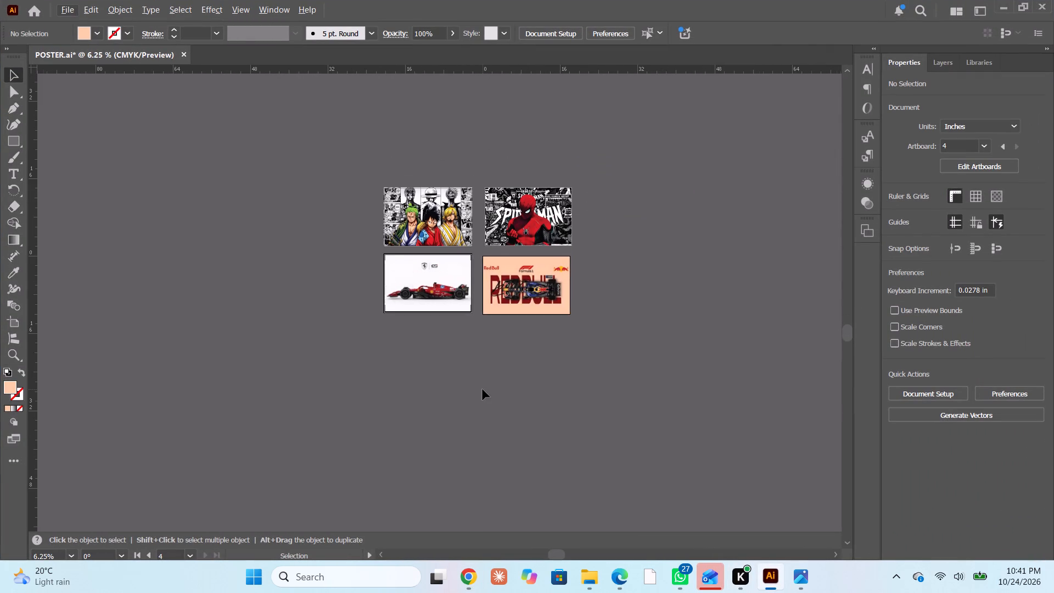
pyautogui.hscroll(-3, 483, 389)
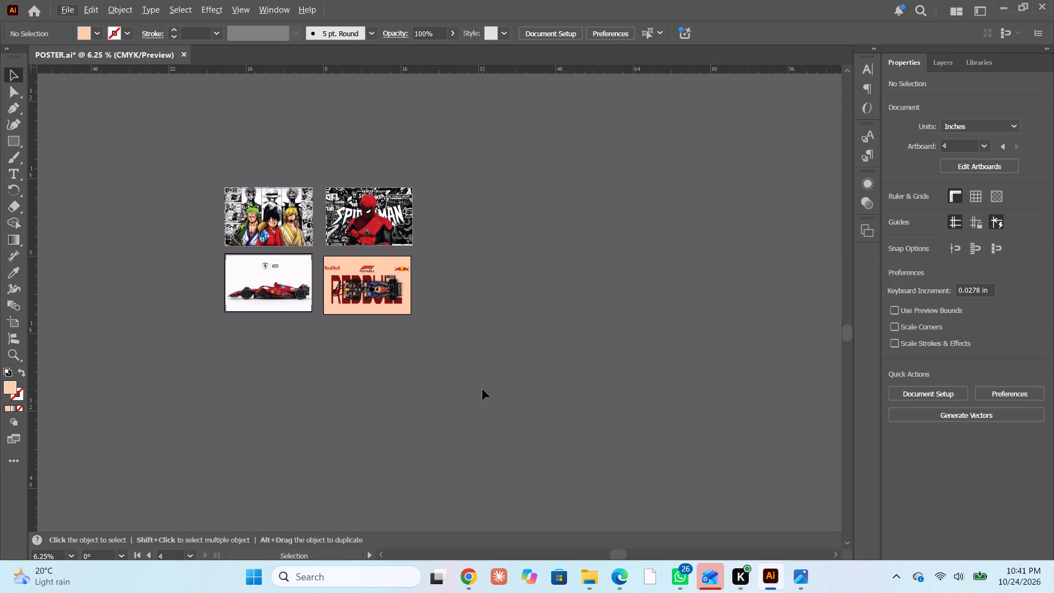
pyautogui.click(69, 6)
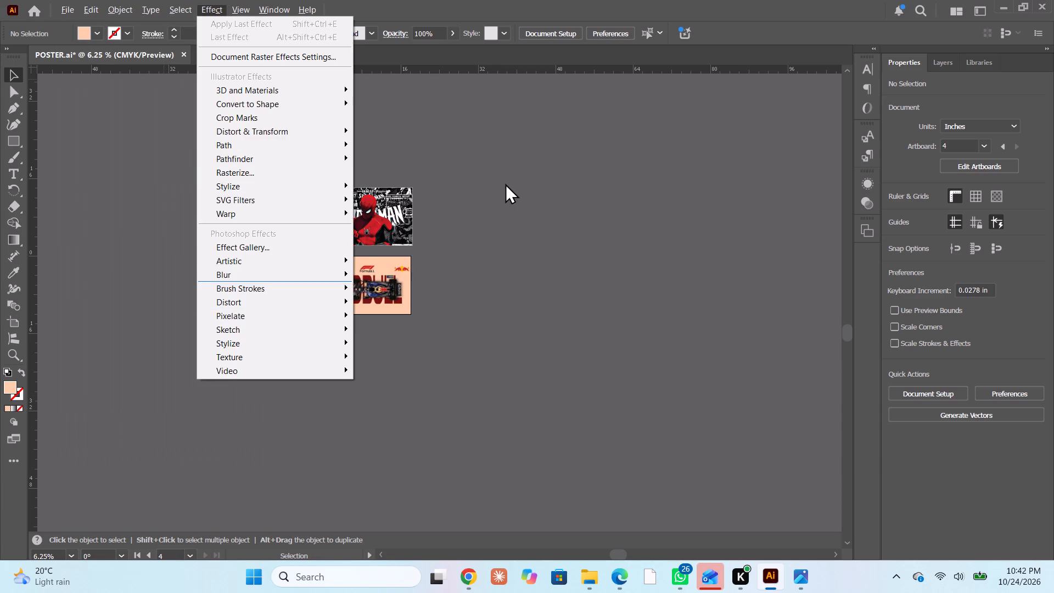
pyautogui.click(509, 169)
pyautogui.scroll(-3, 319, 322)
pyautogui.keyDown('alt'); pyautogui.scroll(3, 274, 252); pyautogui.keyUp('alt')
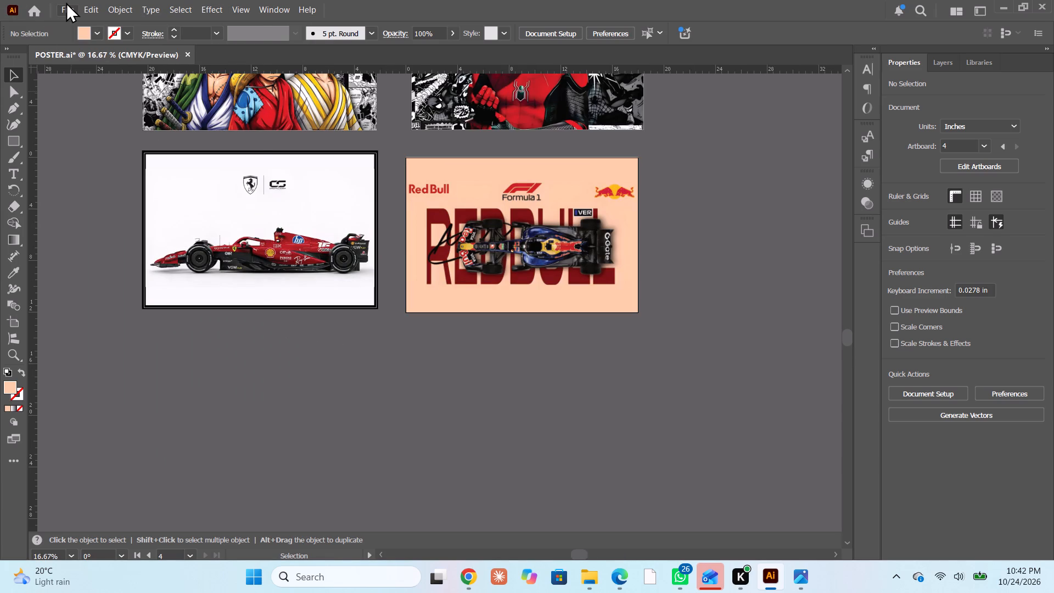
# Open the export options for the poster document.
pyautogui.click(65, 7)
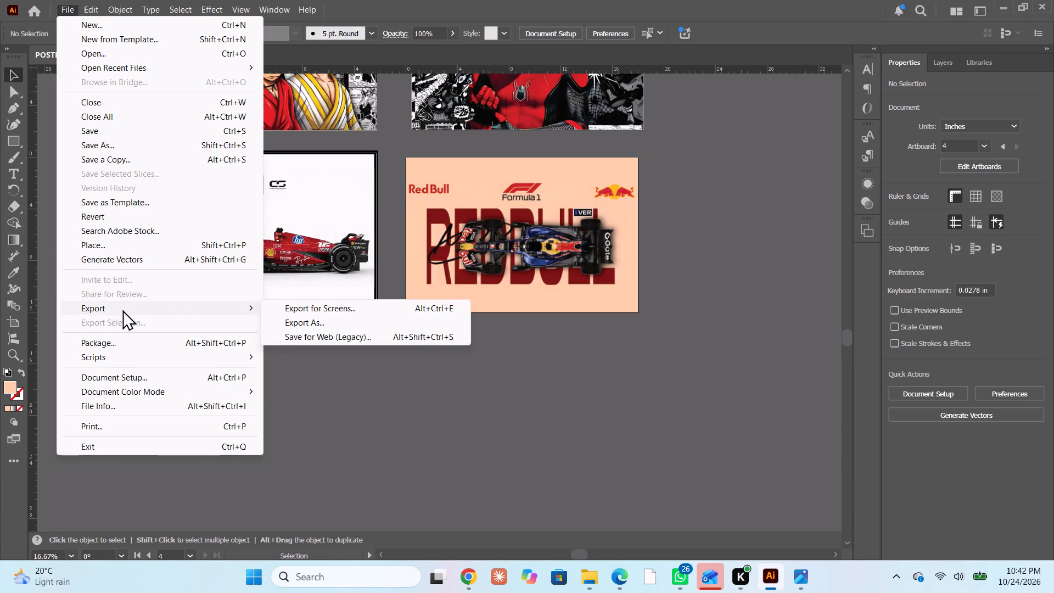
pyautogui.click(293, 327)
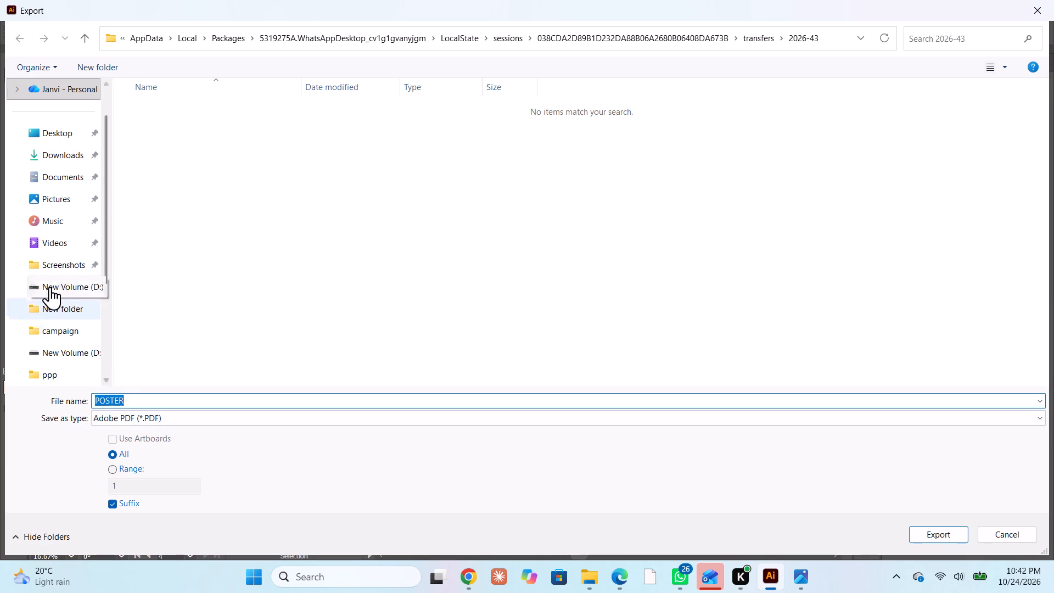
pyautogui.click(145, 406)
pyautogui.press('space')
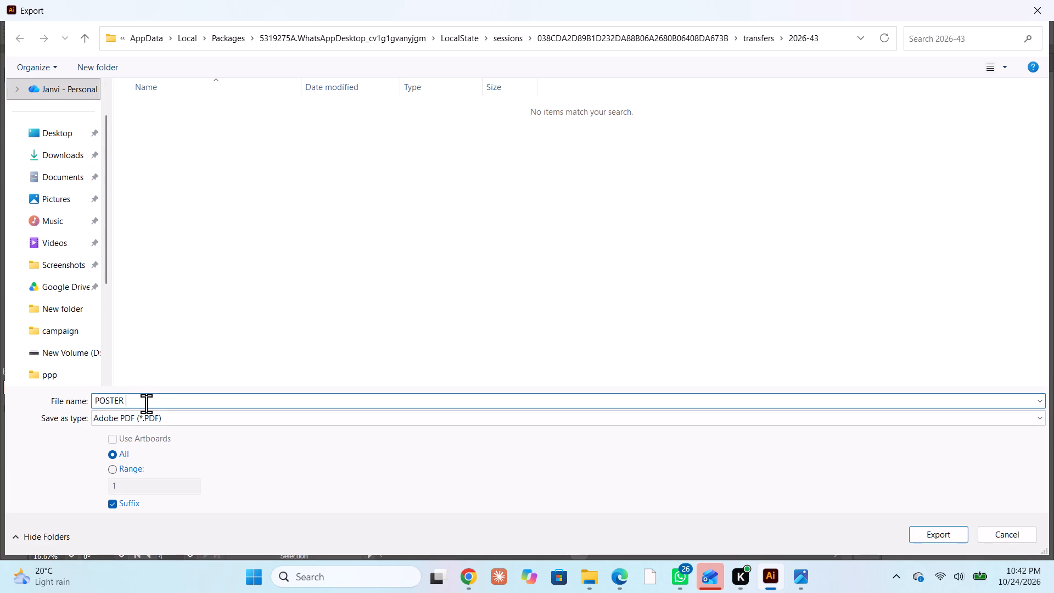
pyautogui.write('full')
pyautogui.click(63, 137)
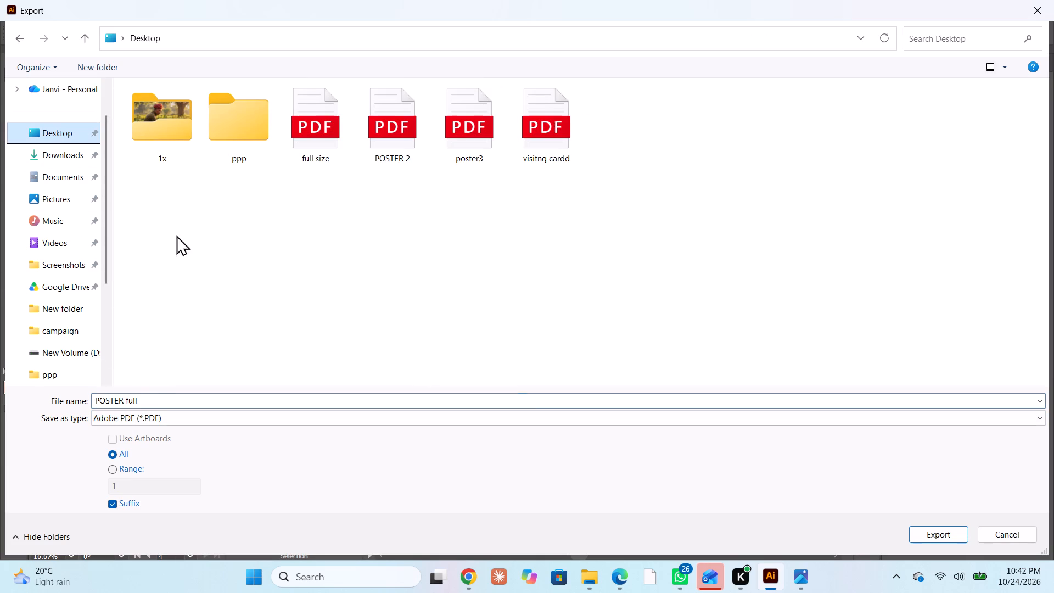